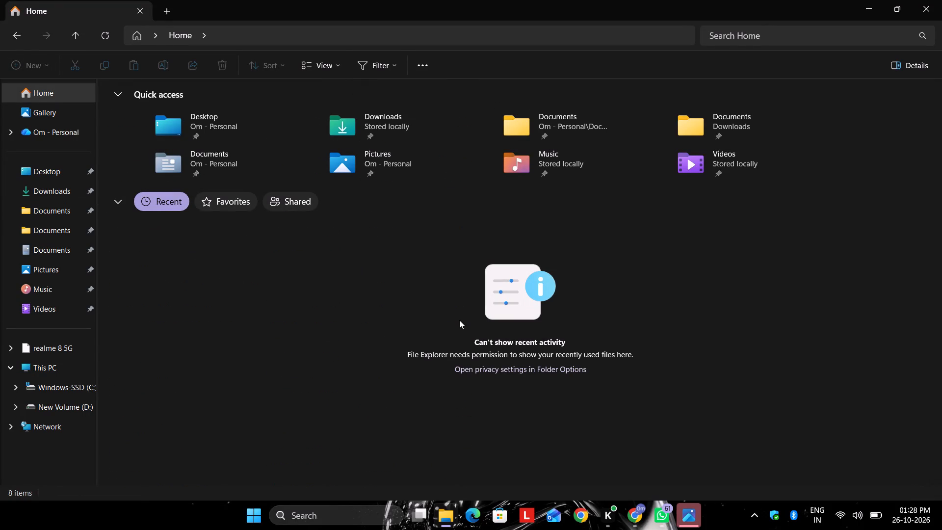
Open the File Explorer privacy settings in Folder Options from the recent files area on the Home page.
click(522, 319)
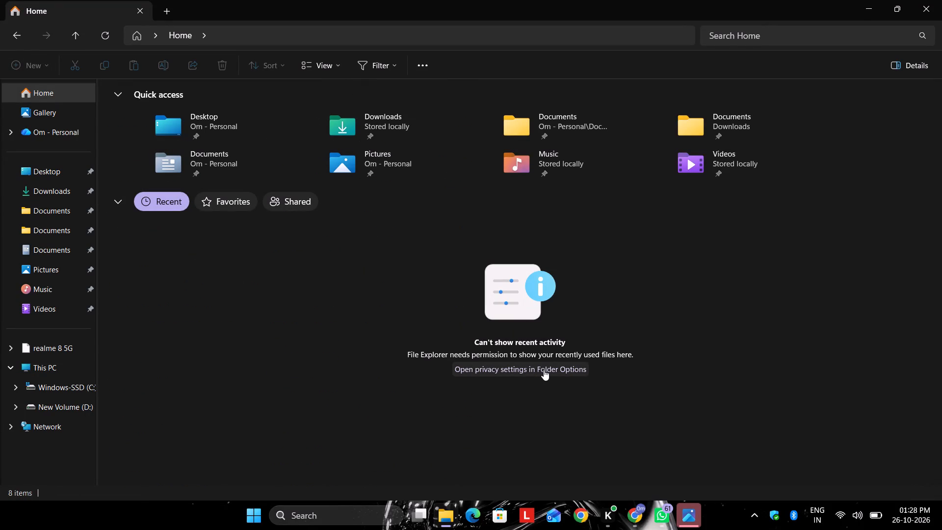
click(544, 370)
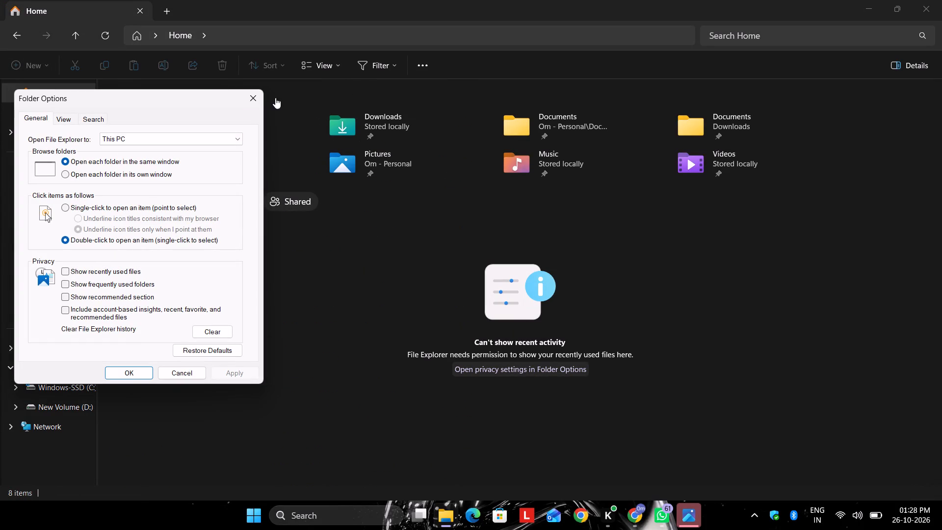
Close the folder options and browse the nested Documents folder, the personal OneDrive folder and the Windows-SSD (C:) drive.
click(255, 99)
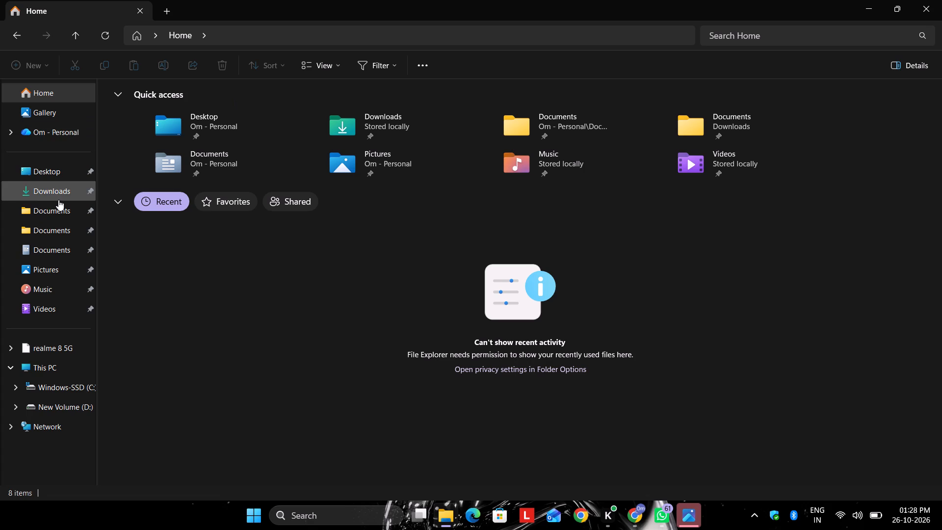
click(58, 200)
click(62, 207)
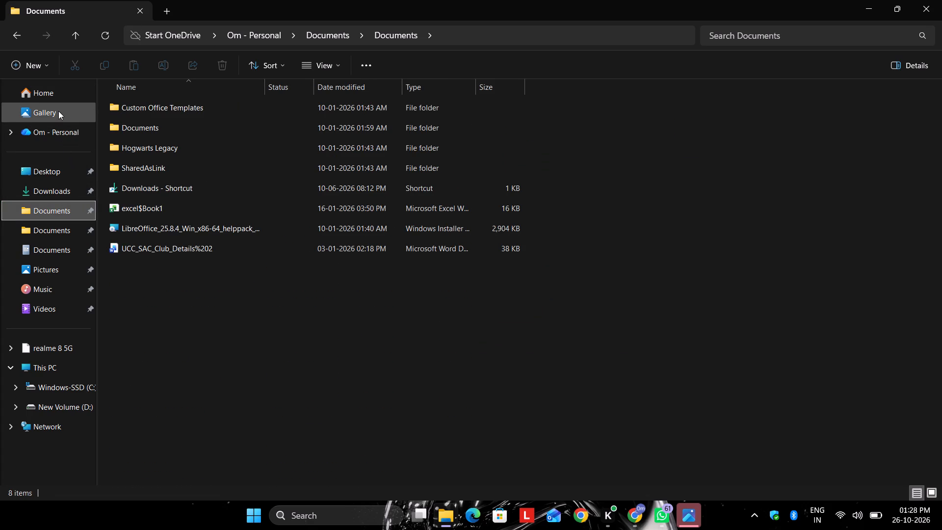
click(60, 88)
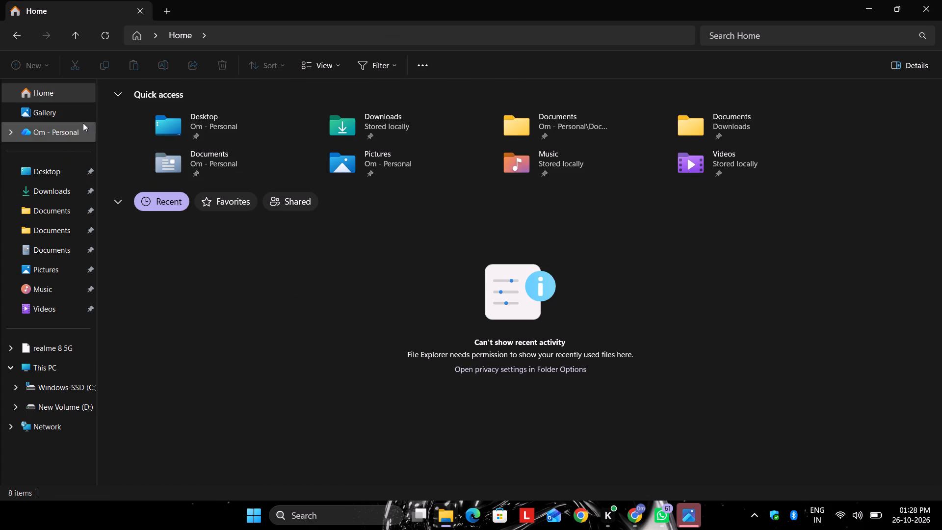
click(83, 123)
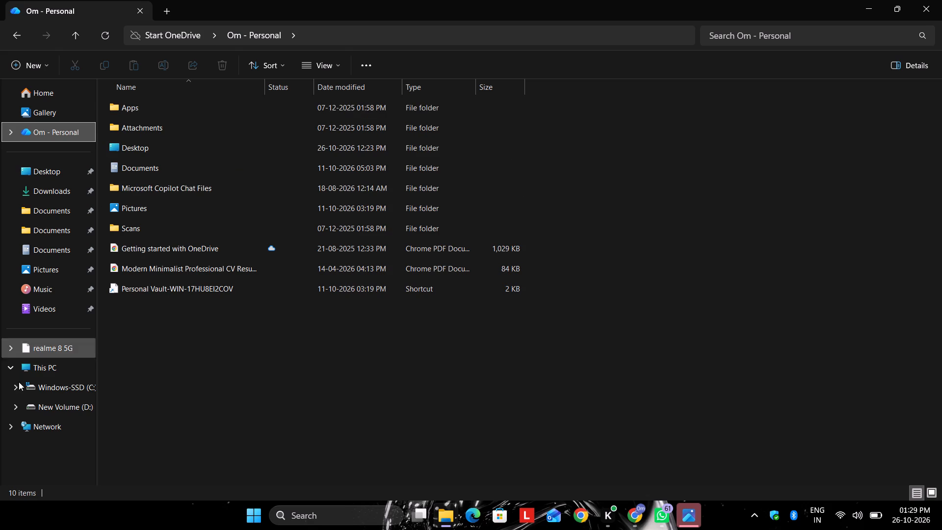
click(51, 356)
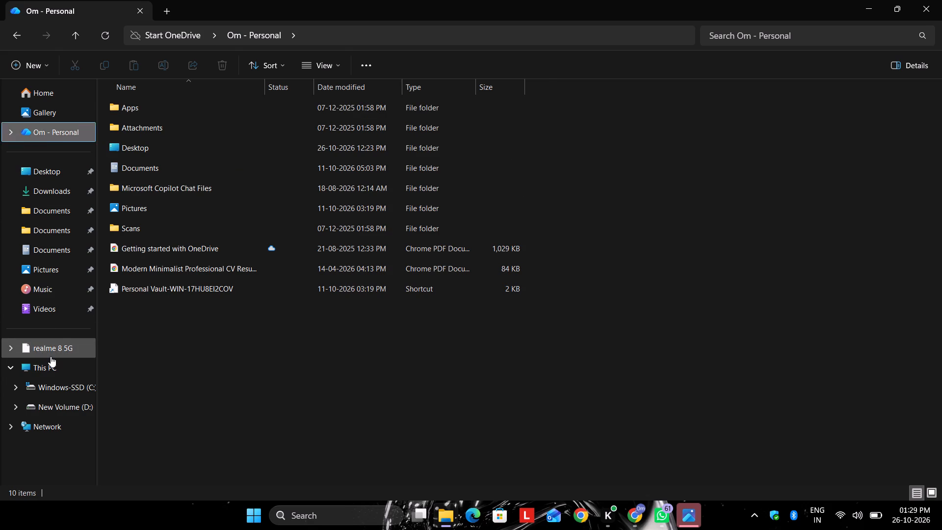
click(51, 361)
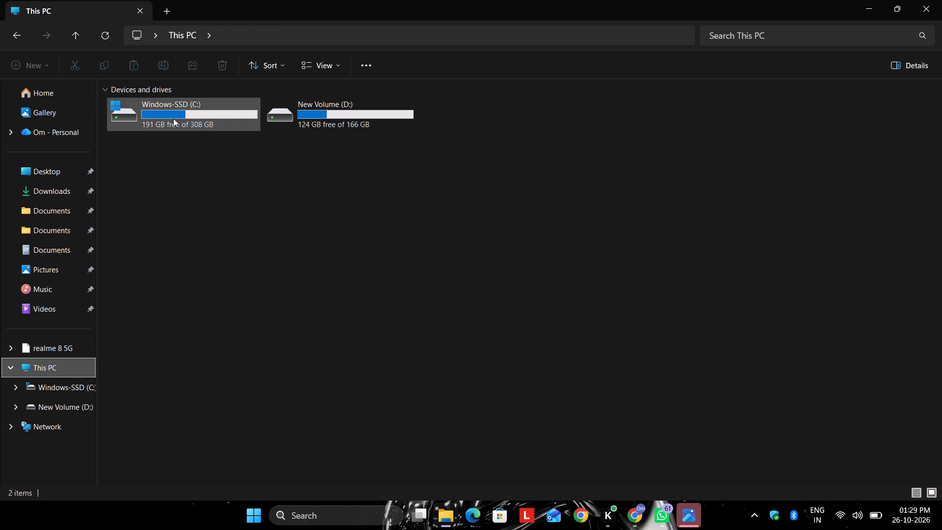
double_click(171, 117)
click(11, 34)
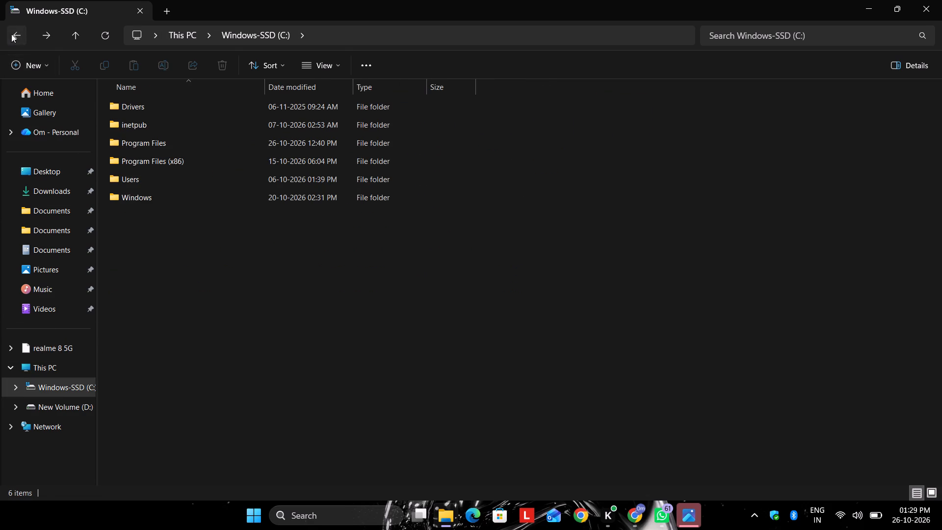
Find the hotel internship report Word document in the Desktop folder and open it in Word.
click(38, 178)
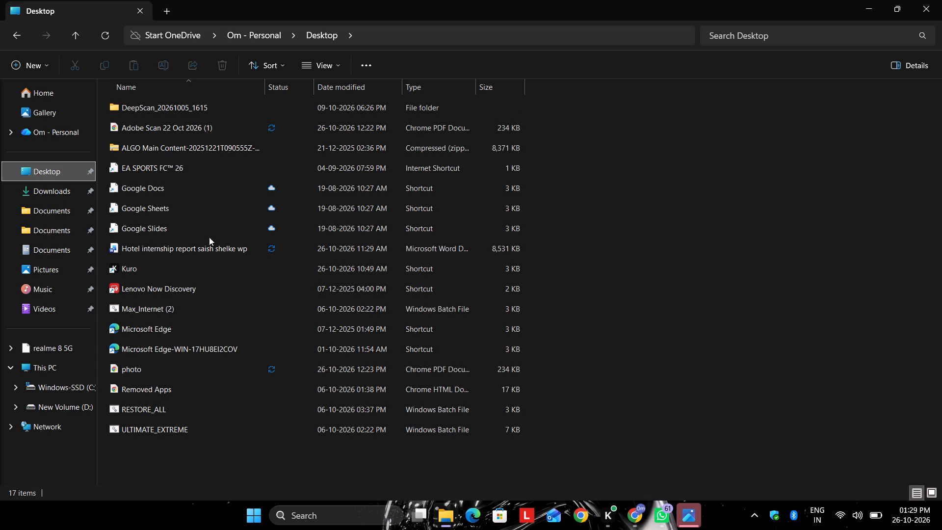
scroll(209, 237, down, 2)
scroll(209, 237, up, 2)
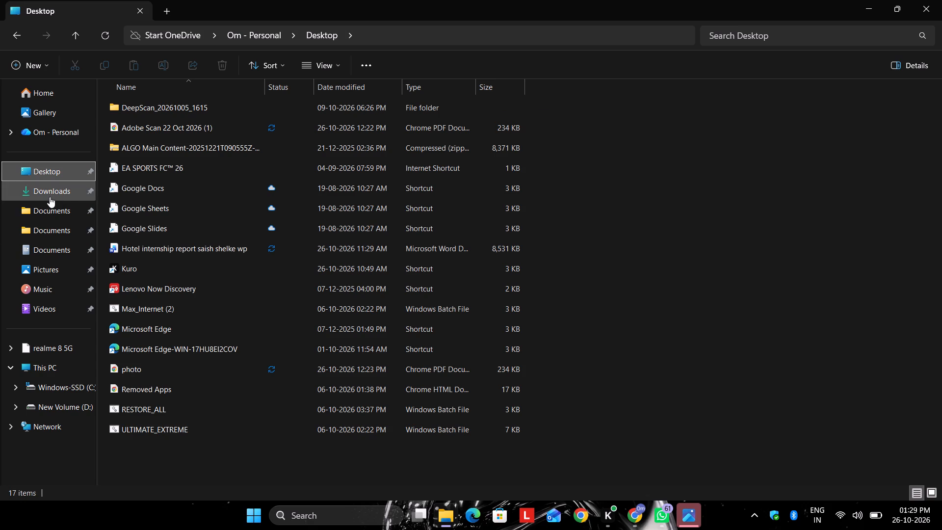
click(160, 254)
double_click(160, 254)
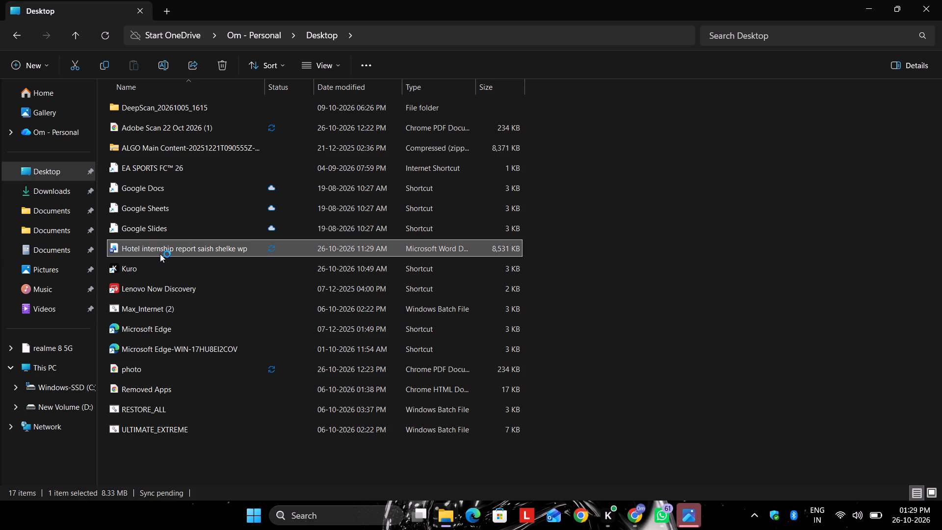
click(267, 247)
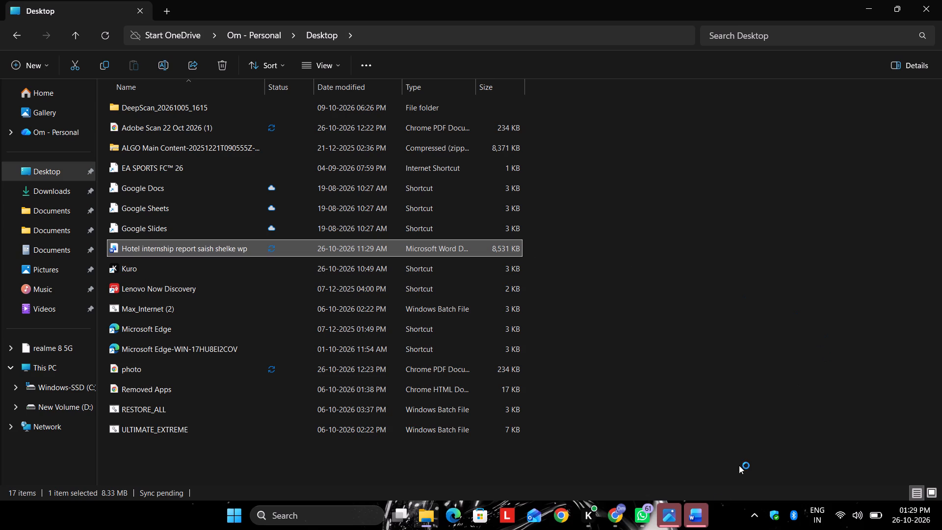
click(703, 477)
click(393, 320)
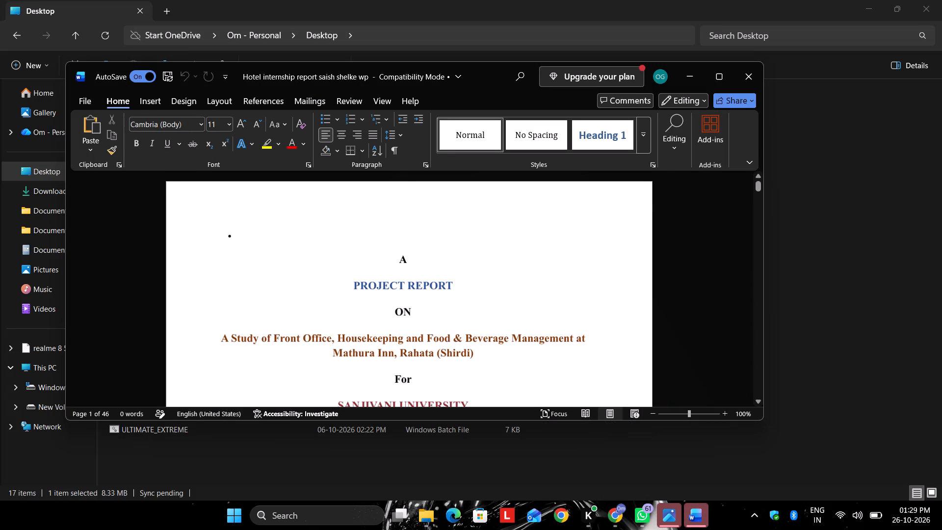
Check the cover page of the hotel internship report and close the document.
scroll(393, 320, down, 2)
click(393, 320)
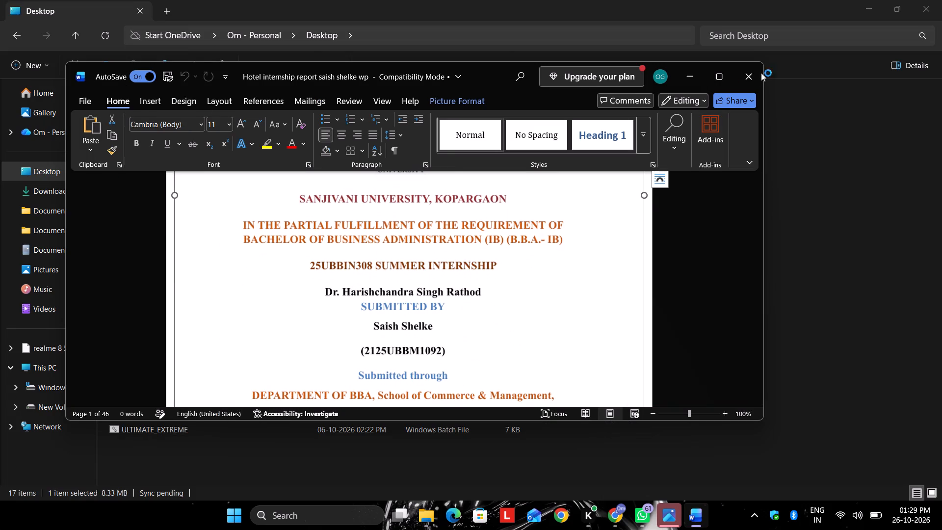
click(747, 79)
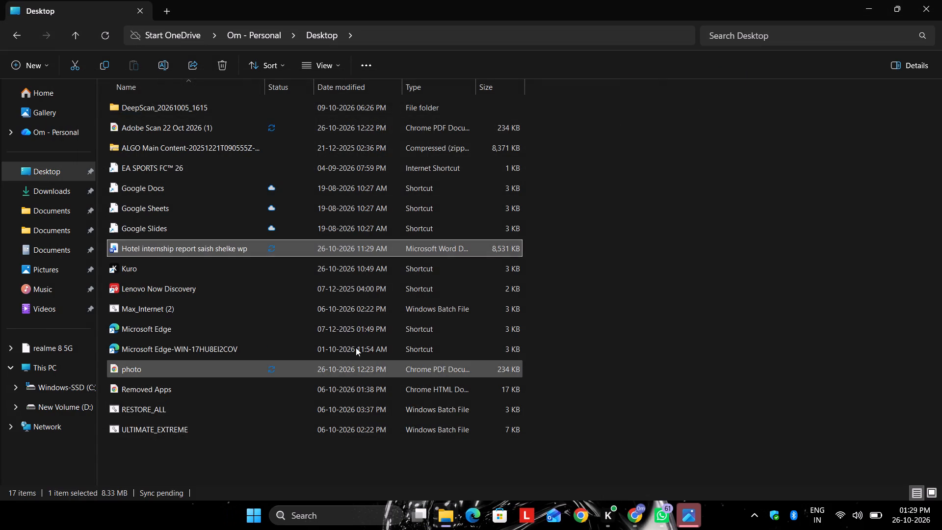
Open the Downloads folder and look through its file groups down to the Word documents and PNG images for the internship report files.
click(52, 193)
scroll(201, 215, down, 2)
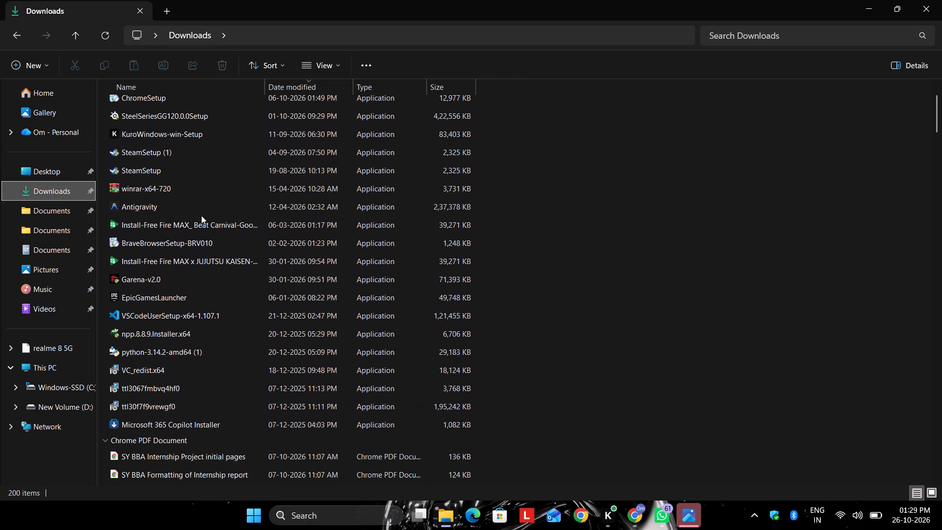
scroll(201, 215, down, 3)
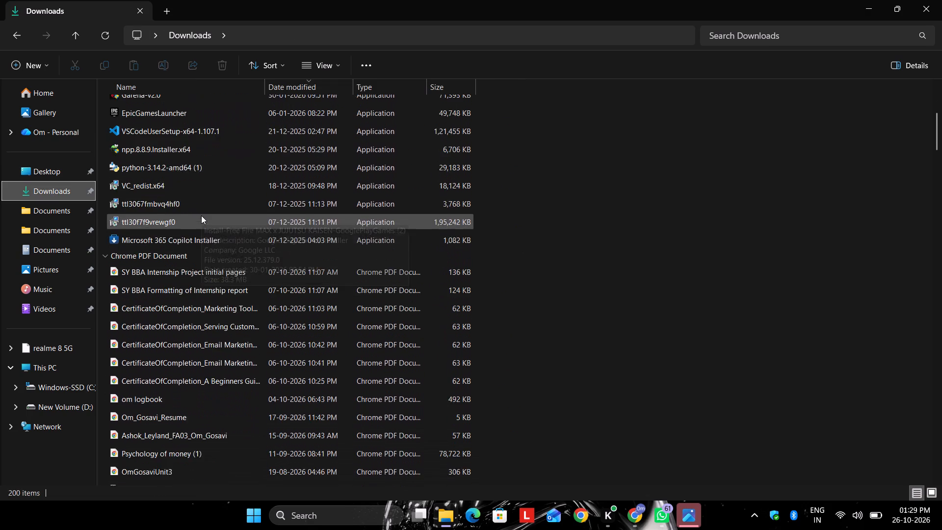
scroll(201, 215, down, 3)
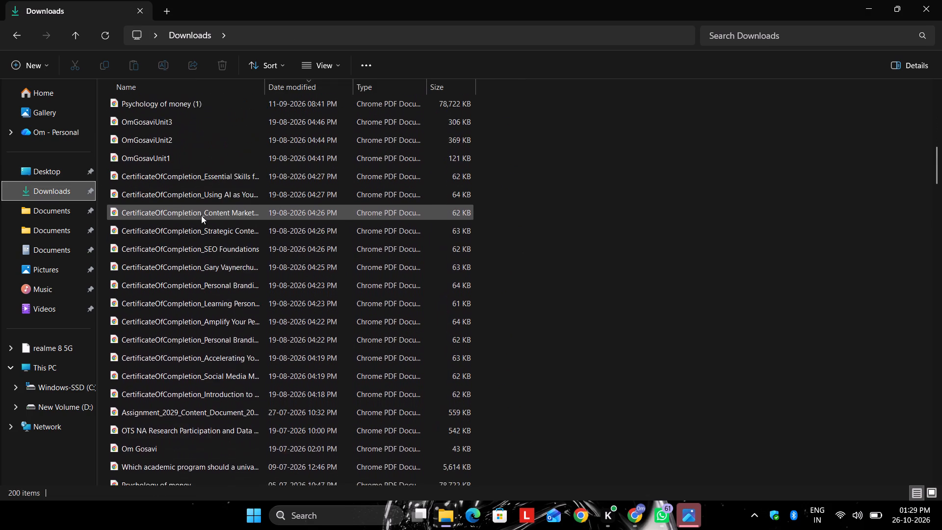
scroll(201, 215, down, 4)
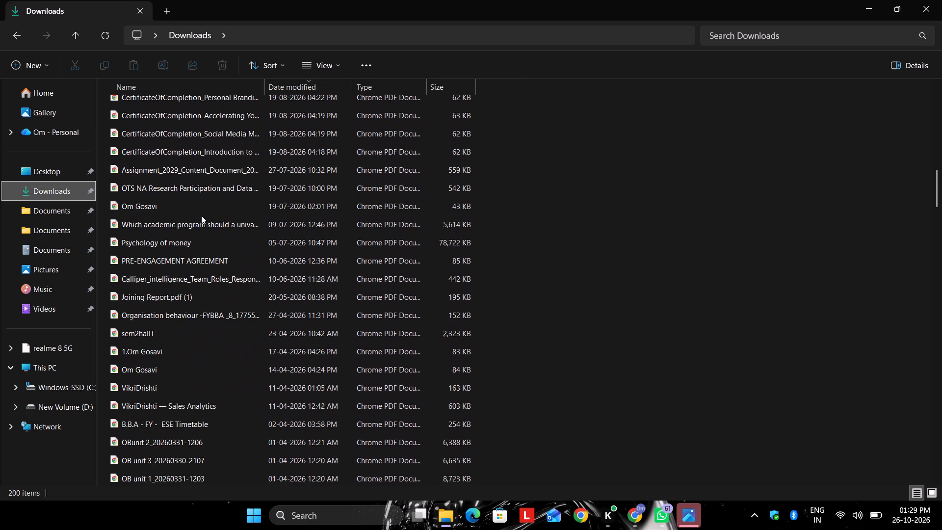
scroll(201, 215, down, 4)
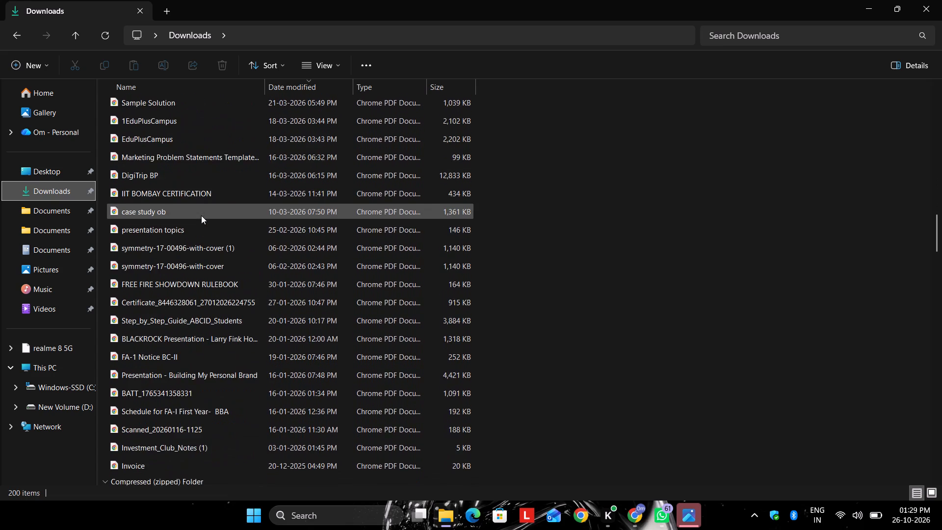
scroll(201, 215, down, 4)
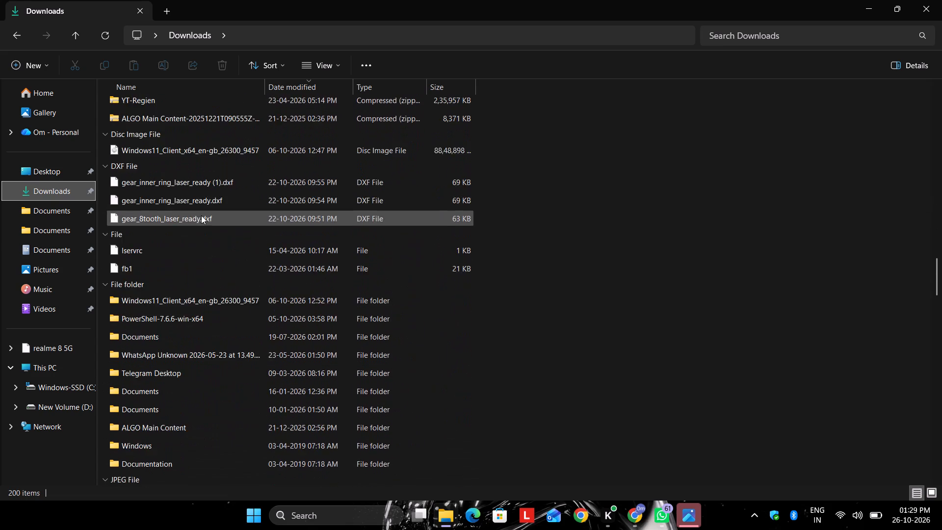
scroll(201, 215, down, 3)
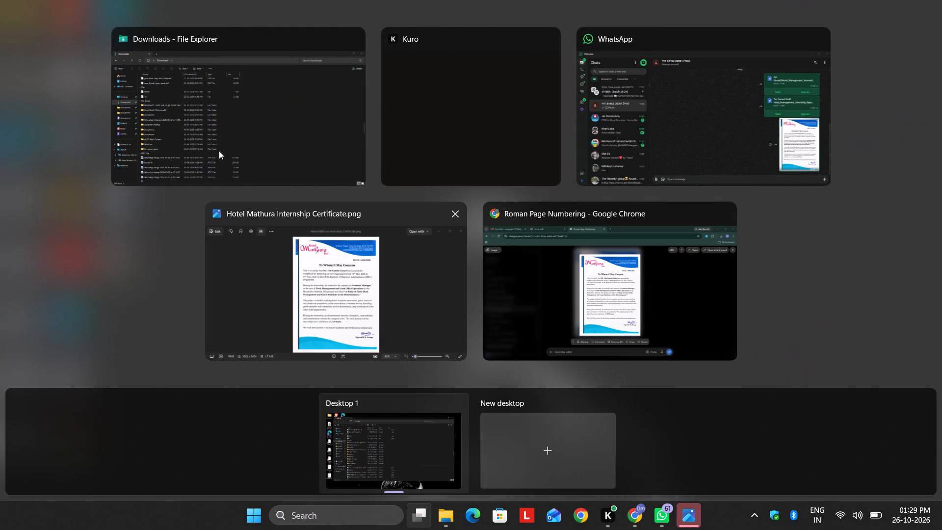
click(219, 151)
scroll(251, 260, down, 2)
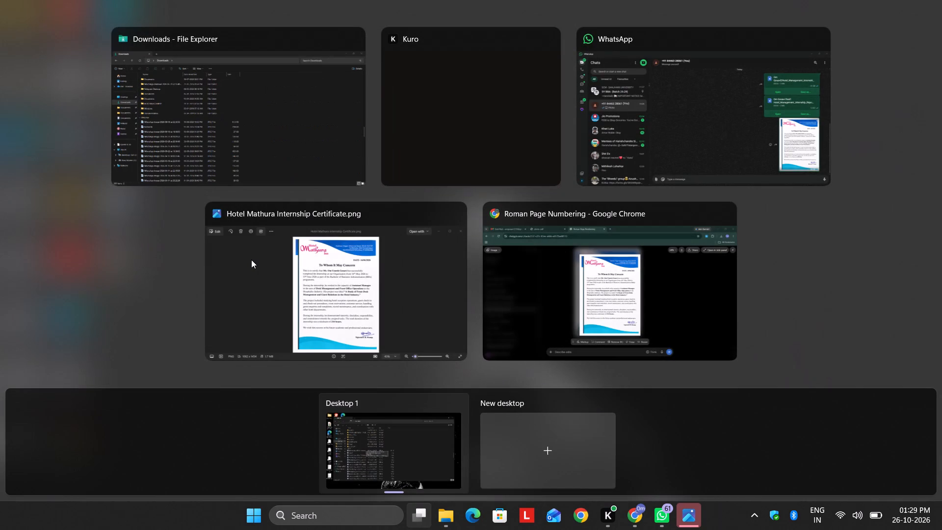
click(227, 127)
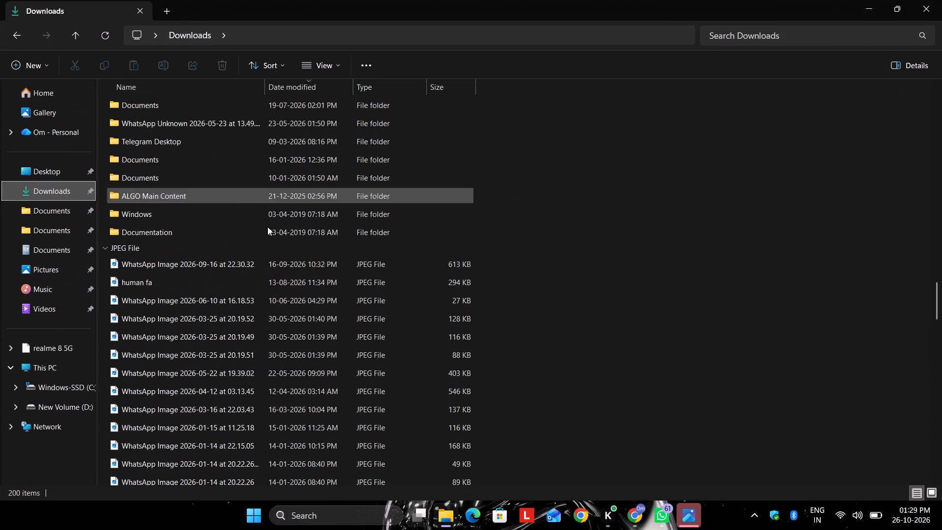
scroll(299, 277, down, 5)
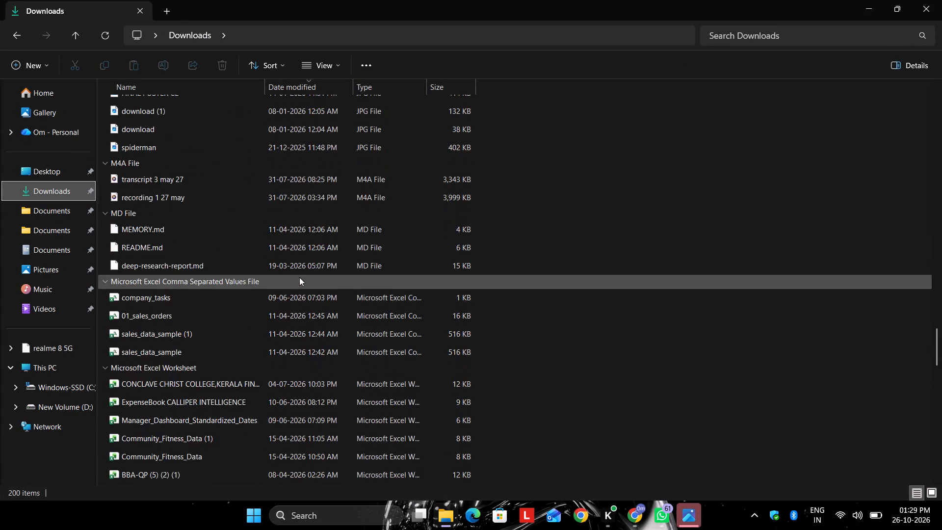
scroll(299, 277, down, 4)
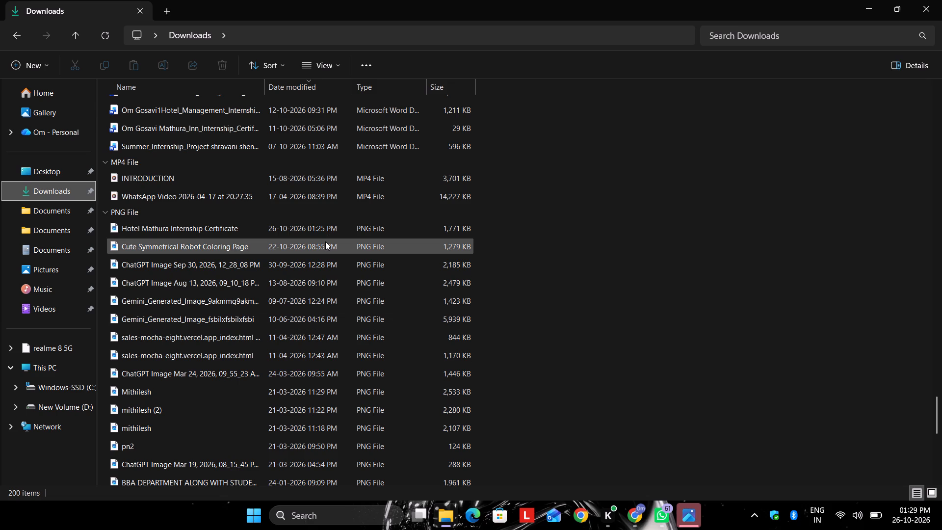
scroll(325, 241, up, 1)
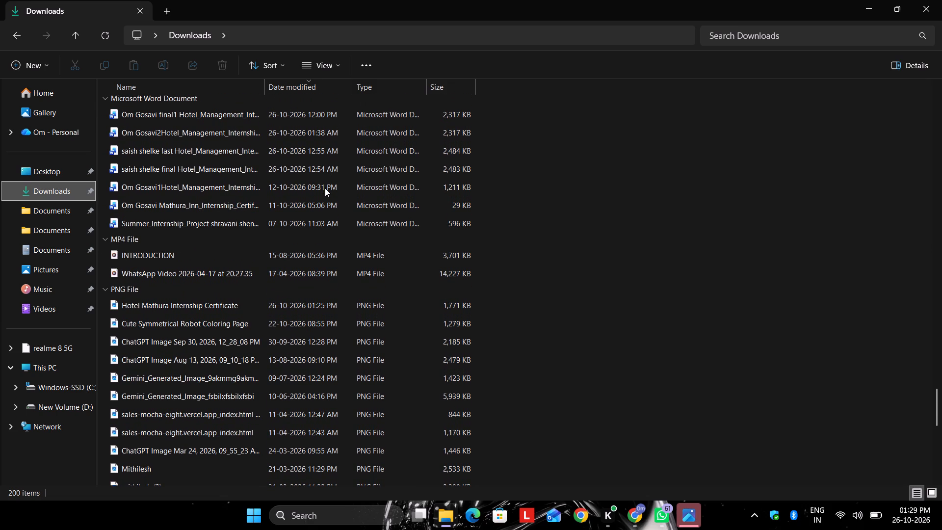
Look through the remaining files in Downloads and the contents of the pinned Documents folders.
scroll(321, 228, down, 2)
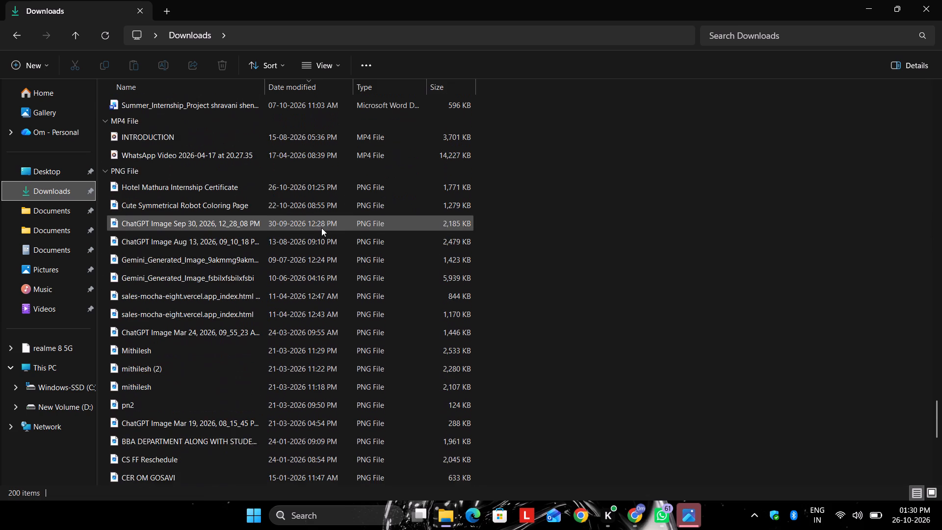
scroll(321, 228, down, 5)
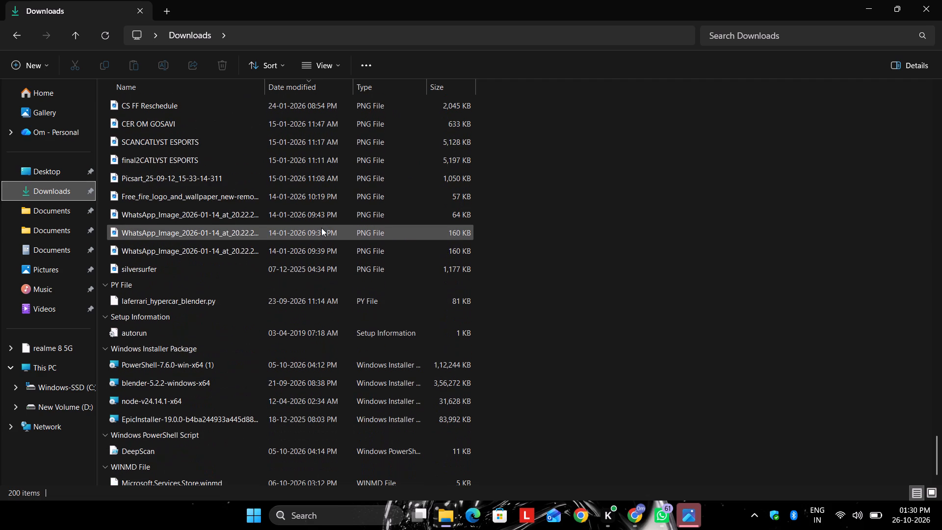
scroll(321, 228, down, 2)
click(47, 213)
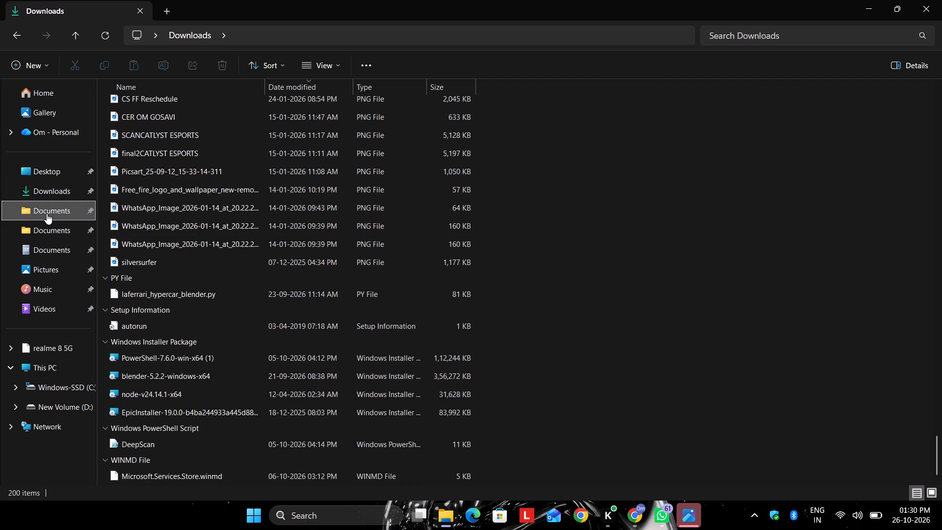
click(64, 227)
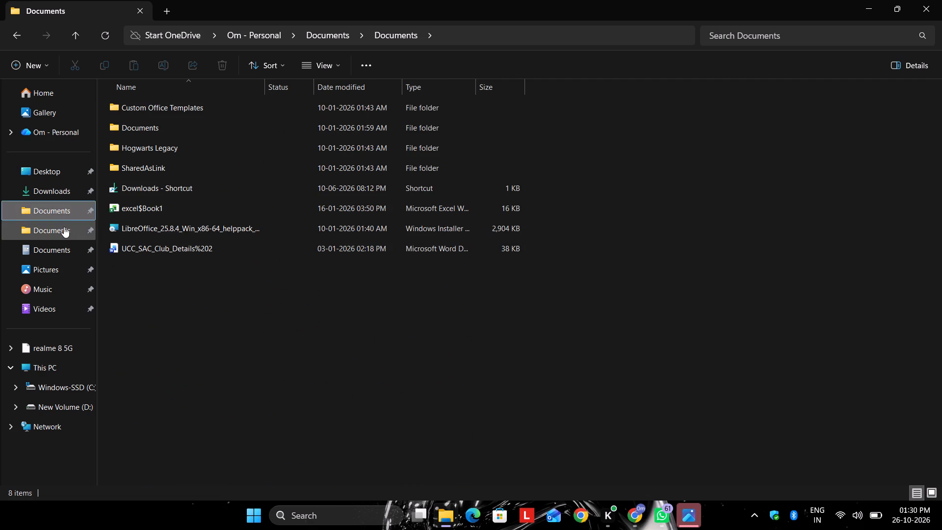
click(64, 248)
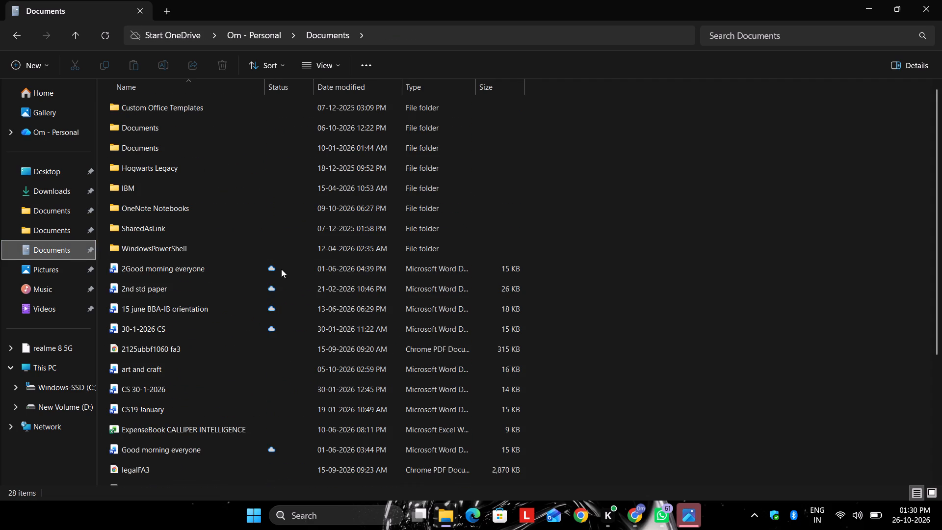
scroll(281, 269, down, 5)
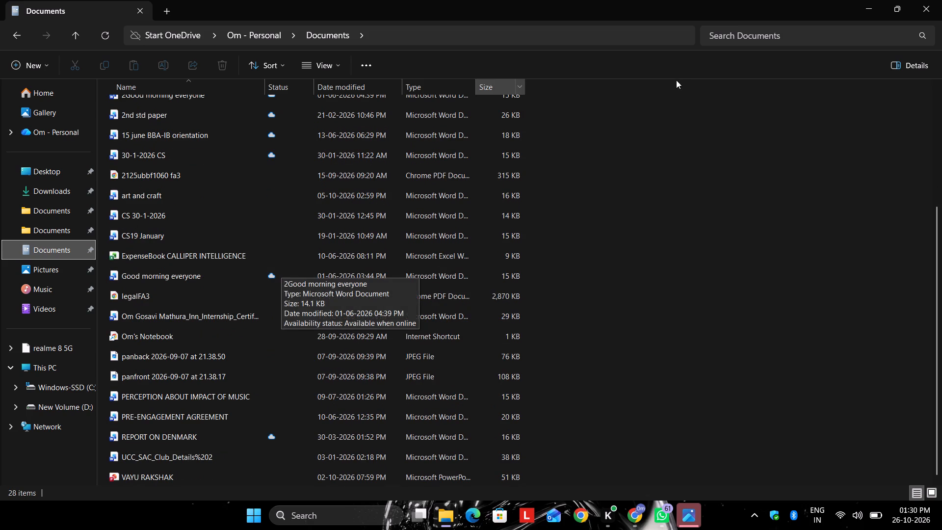
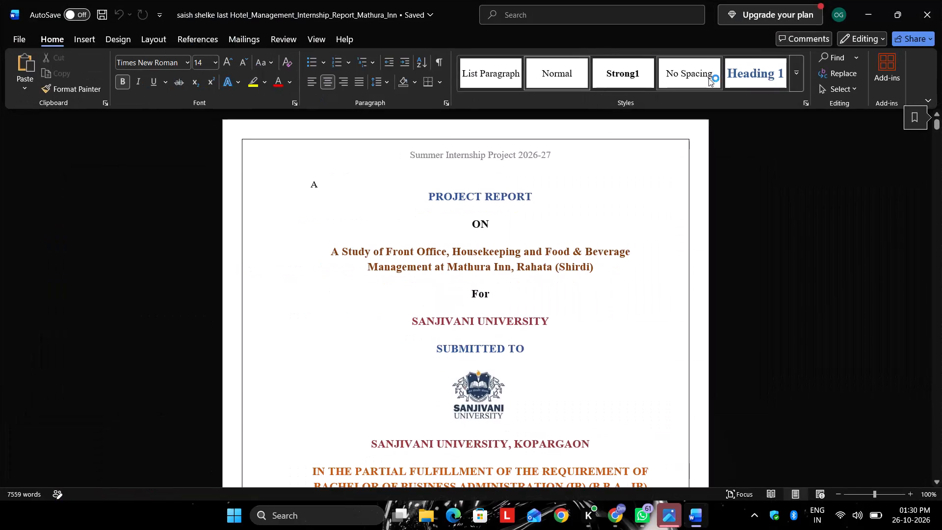
scroll(500, 306, down, 2)
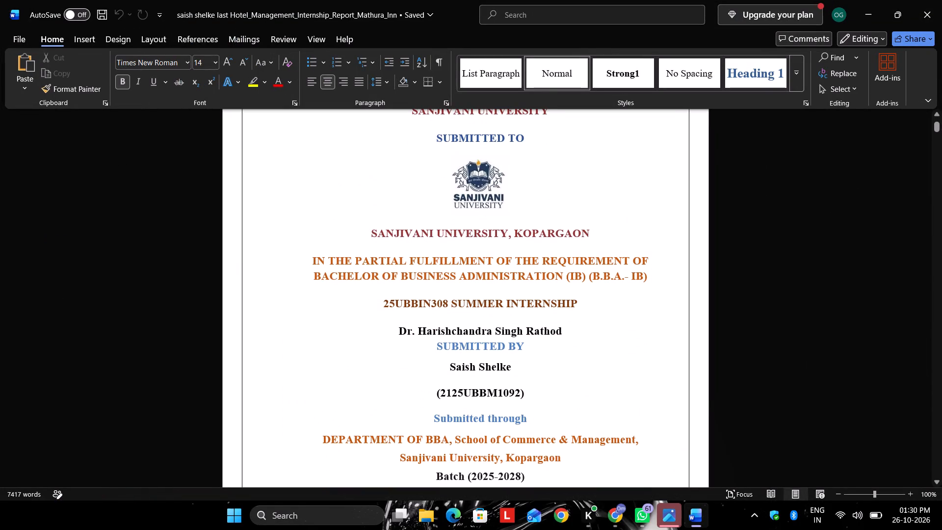
scroll(493, 211, up, 2)
scroll(493, 211, down, 1)
click(584, 292)
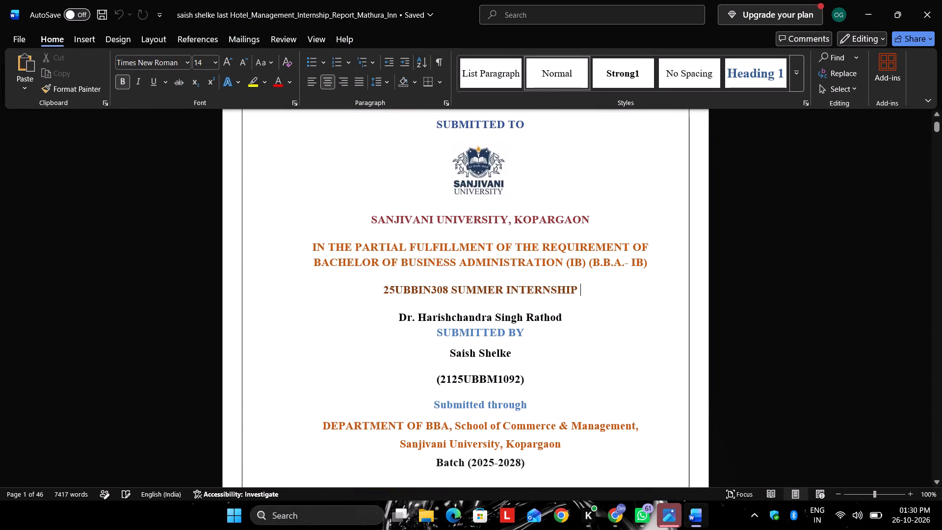
key(Return)
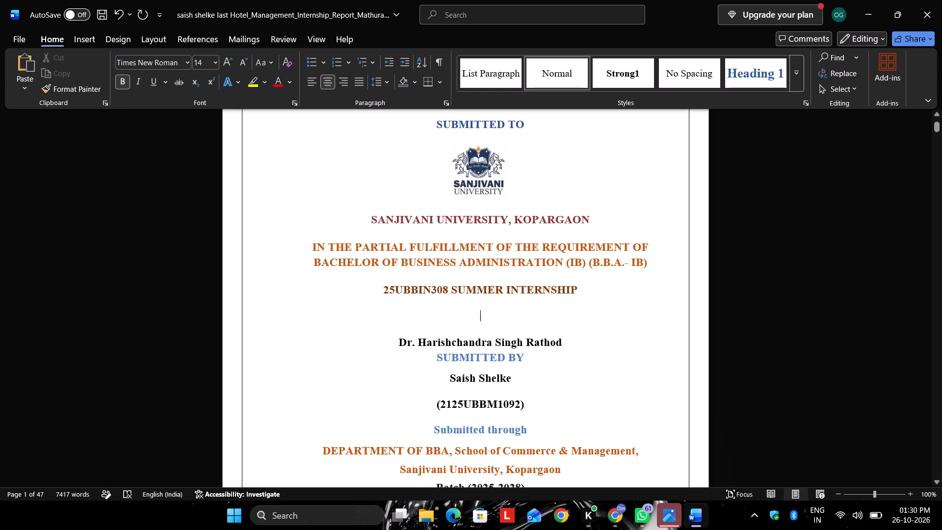
scroll(486, 286, down, 1)
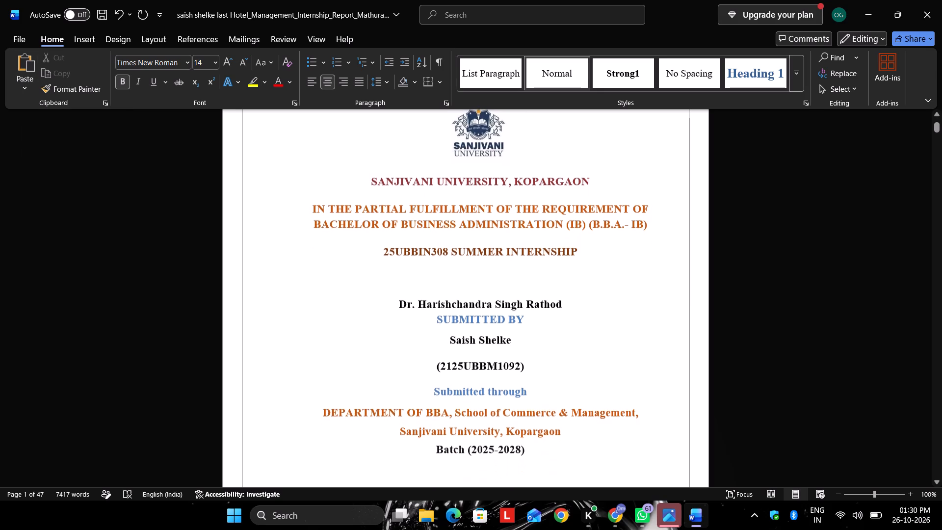
scroll(486, 286, down, 1)
text(UNDER THE)
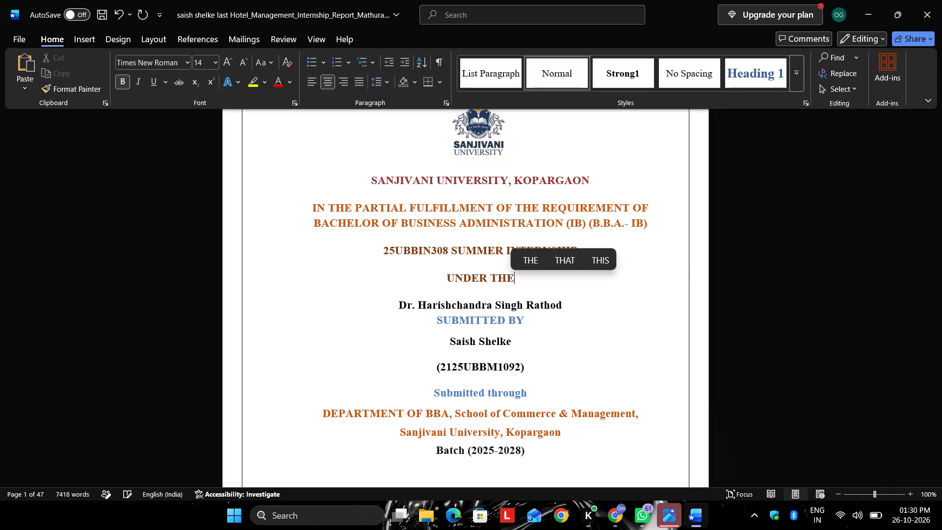
Look through the report's front matter, including the certificate, declaration and table of contents pages.
scroll(486, 286, down, 4)
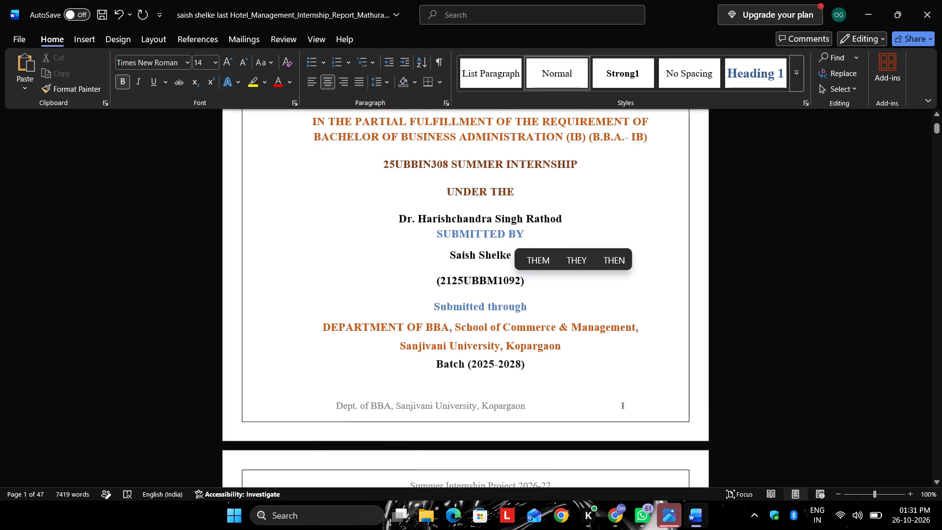
scroll(486, 286, down, 4)
scroll(486, 286, up, 2)
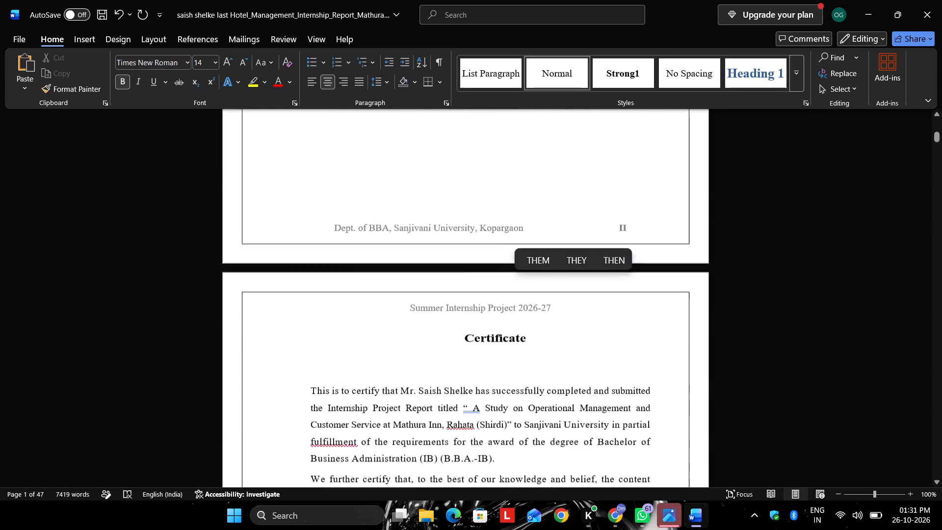
scroll(486, 286, up, 3)
scroll(486, 286, down, 3)
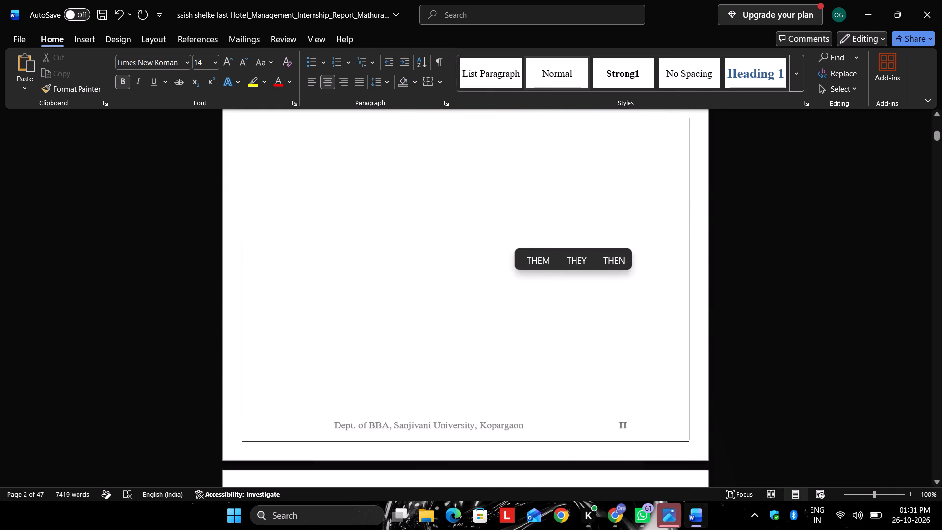
scroll(486, 286, down, 10)
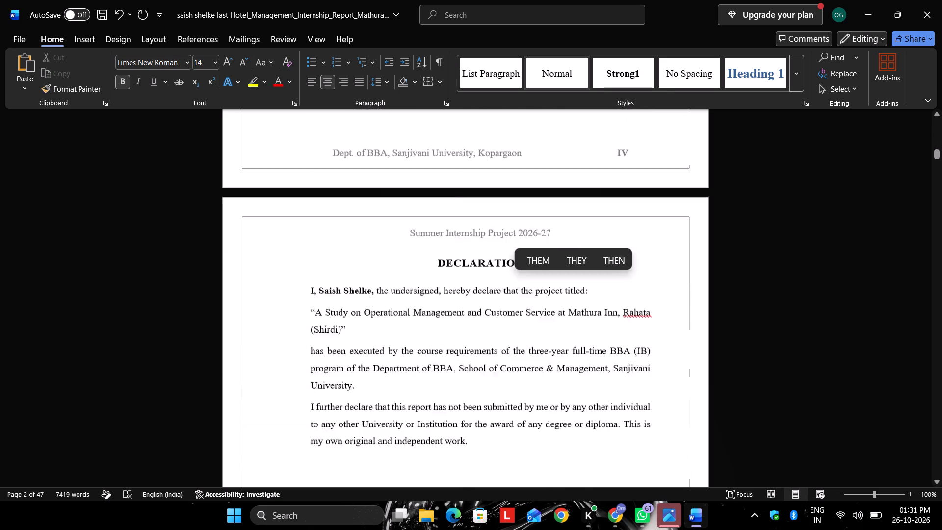
scroll(486, 286, down, 9)
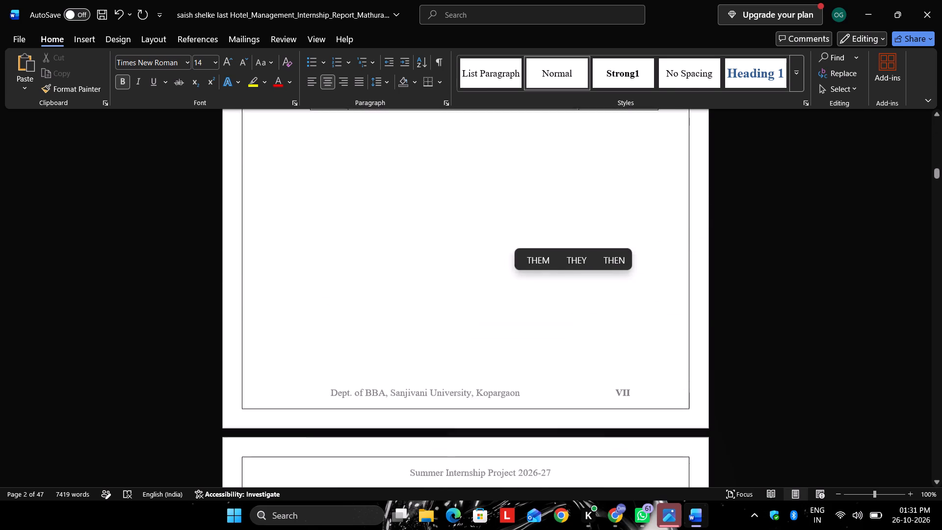
scroll(486, 286, up, 2)
scroll(486, 286, down, 2)
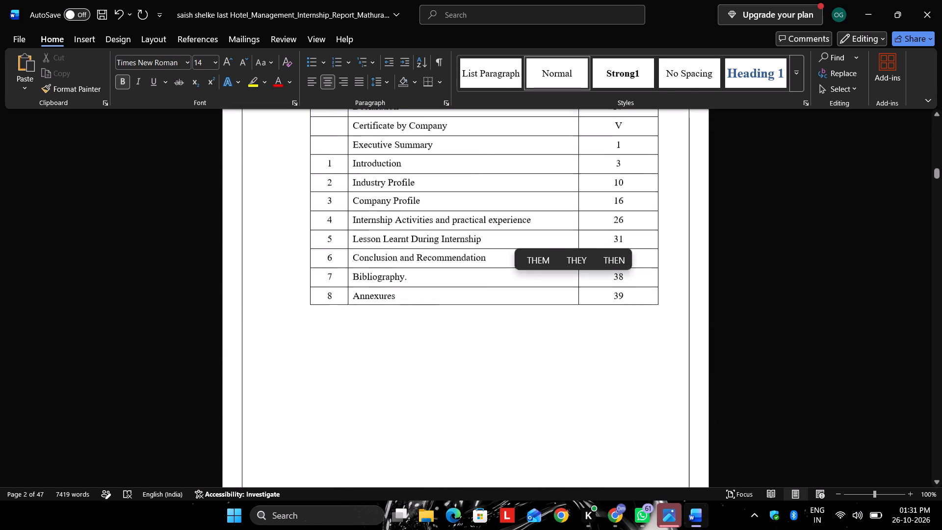
Look through the report body from the executive summary and Chapter 1 to the daily log book pages in the annexures.
scroll(486, 286, down, 4)
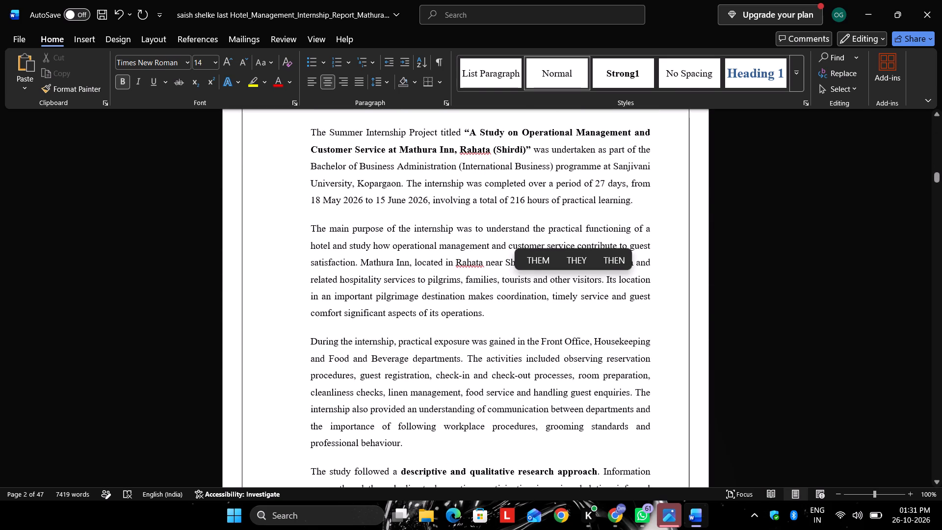
scroll(486, 286, down, 6)
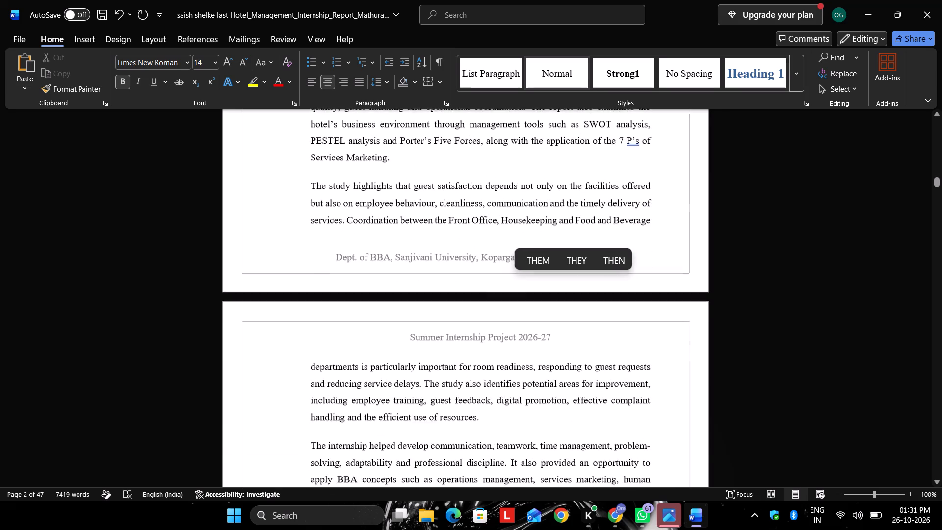
scroll(486, 286, down, 7)
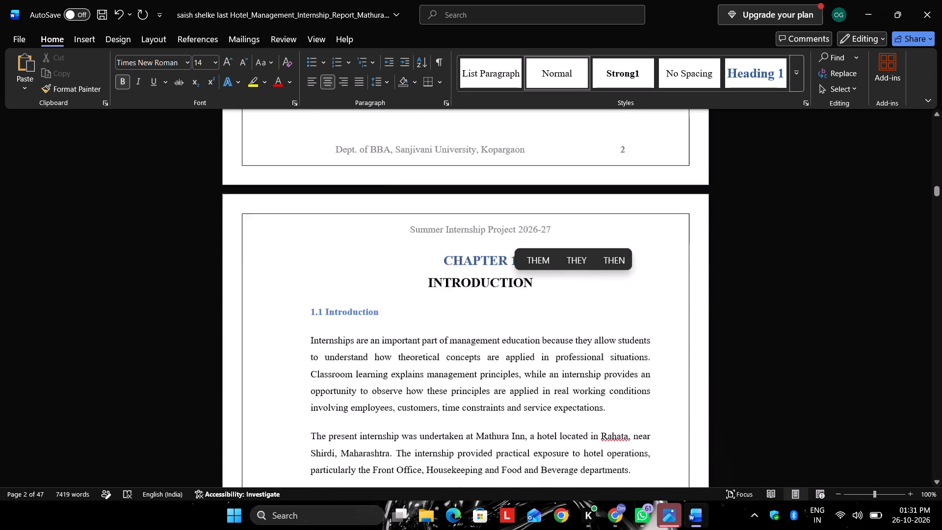
scroll(486, 286, down, 5)
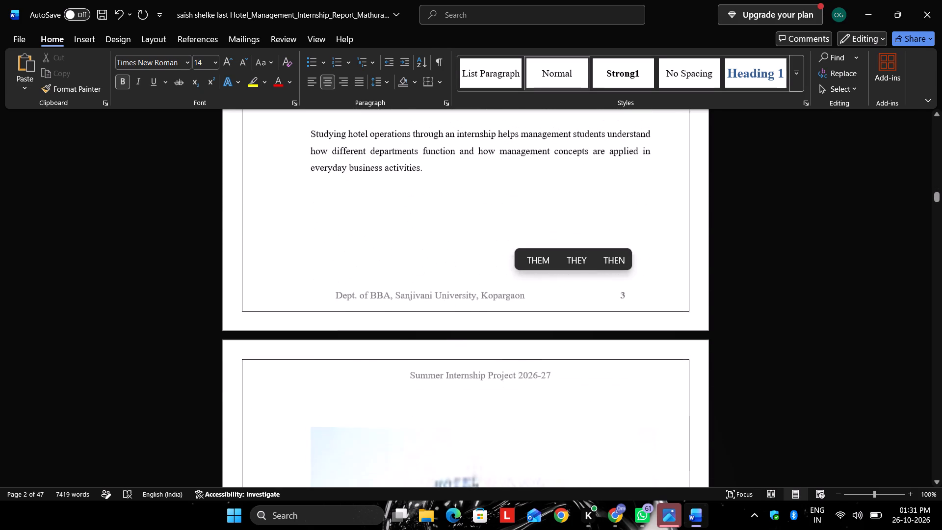
scroll(486, 286, down, 7)
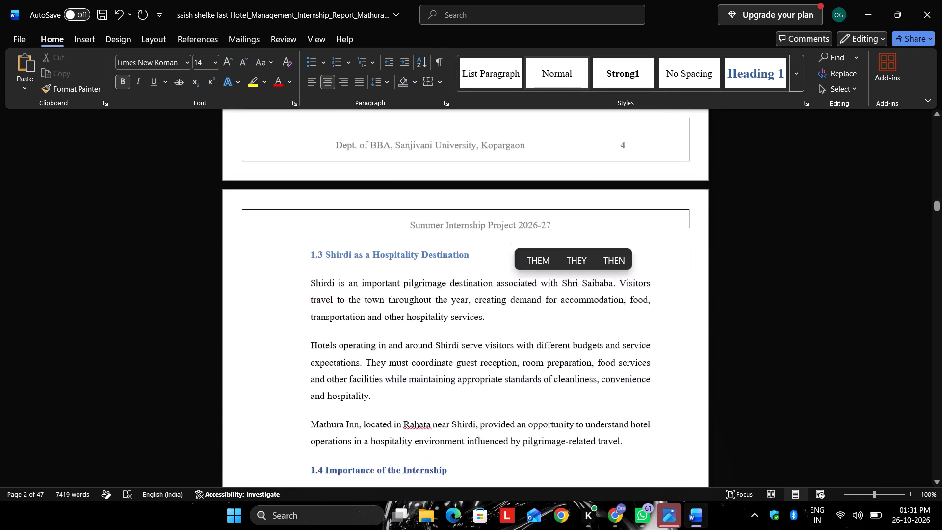
scroll(486, 286, down, 15)
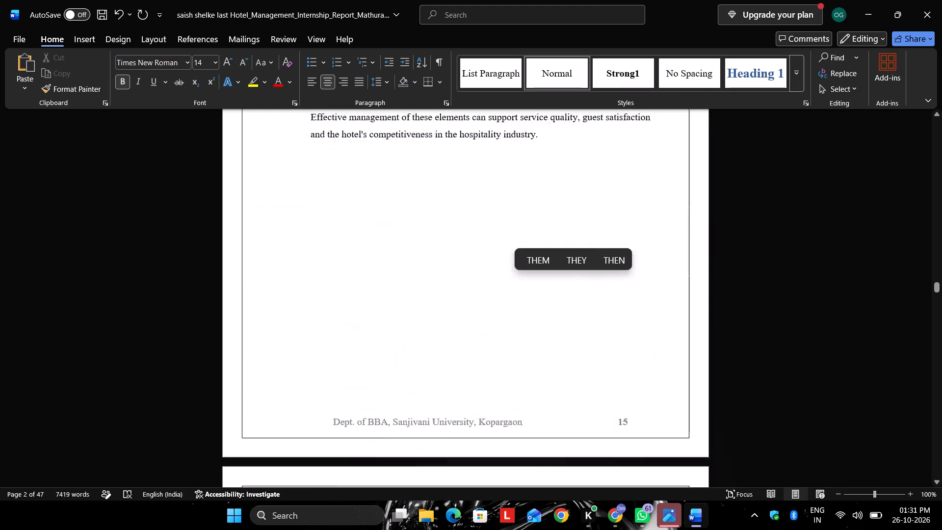
scroll(486, 286, down, 11)
scroll(486, 286, down, 12)
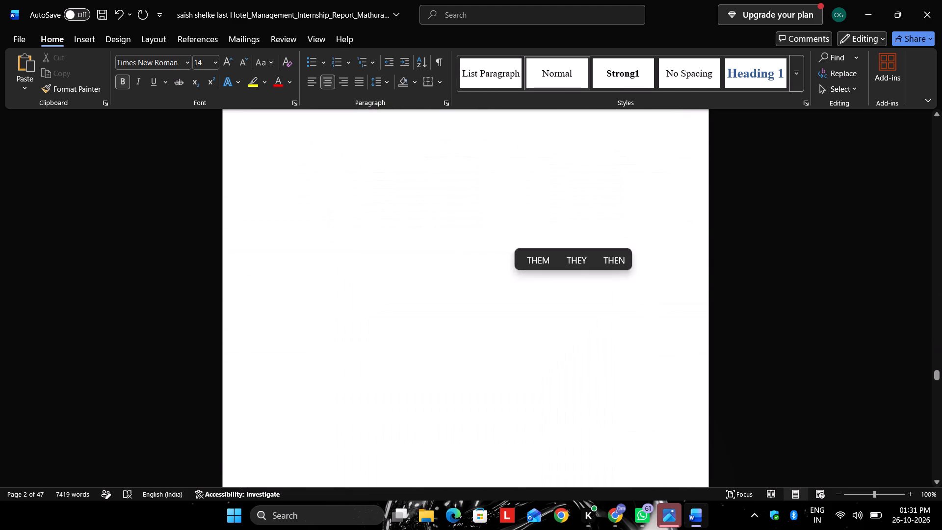
scroll(486, 286, down, 15)
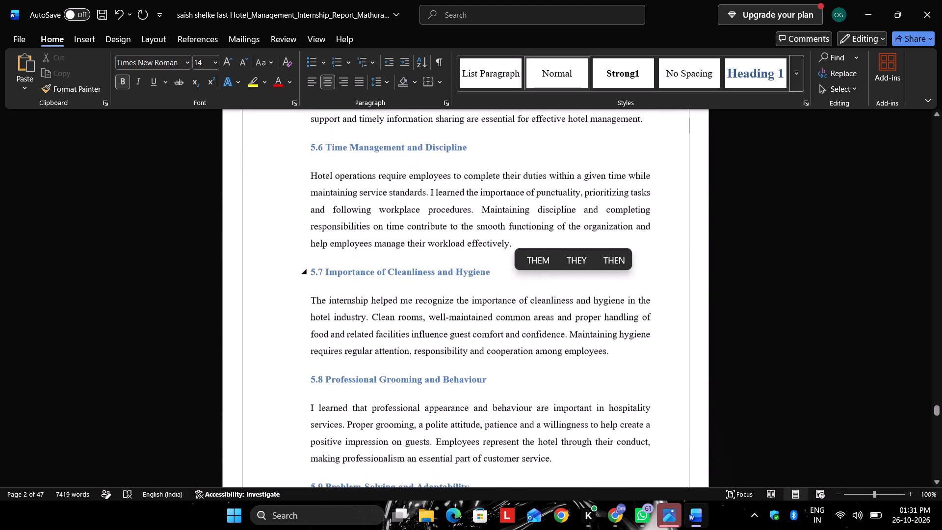
scroll(486, 286, down, 16)
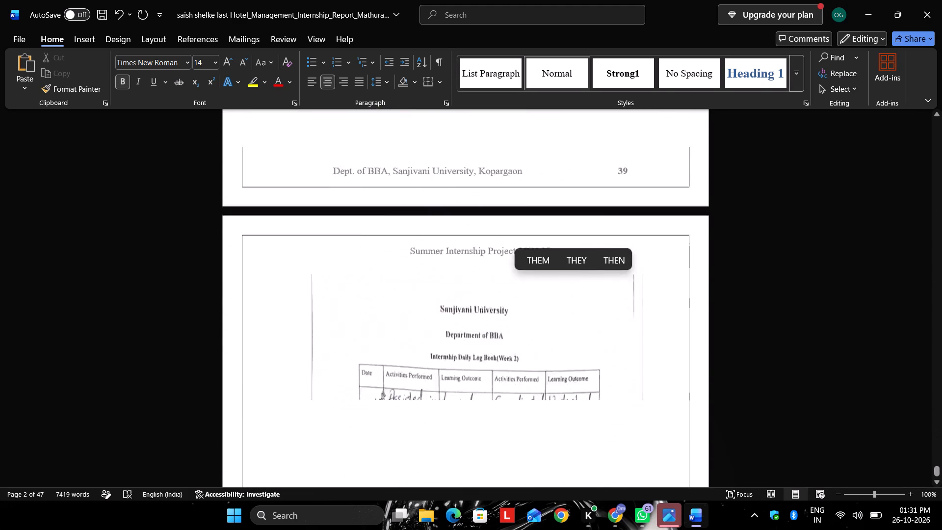
Review the report backwards from the annexure log book through the bibliography and conclusion chapters to the company profile chapter.
scroll(486, 286, up, 4)
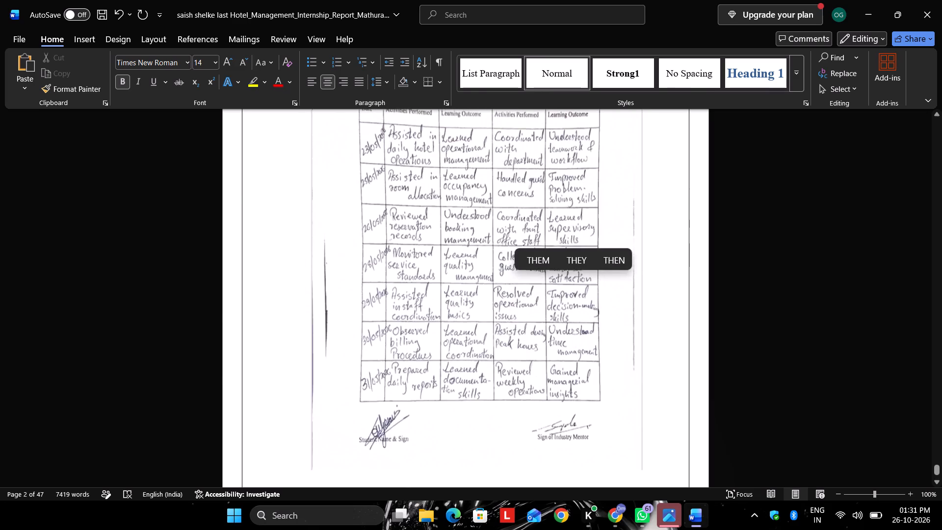
scroll(486, 286, up, 3)
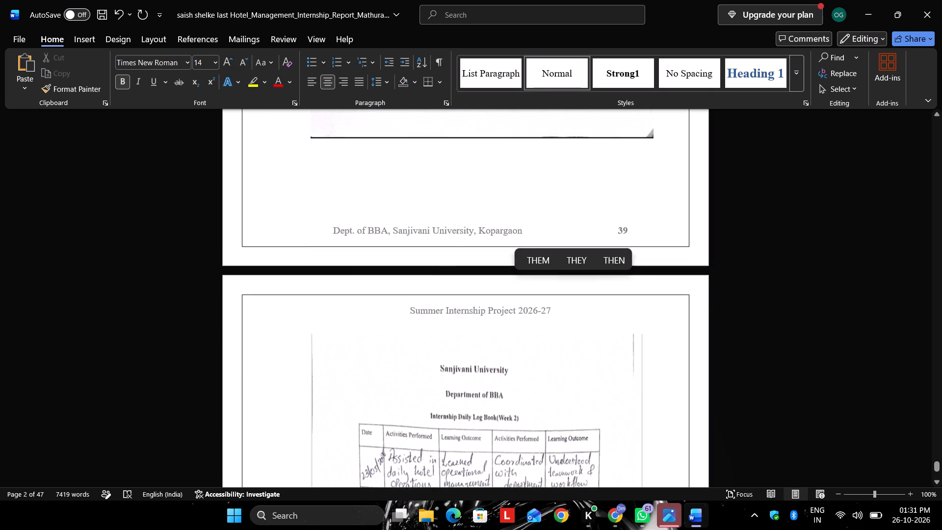
scroll(486, 286, up, 4)
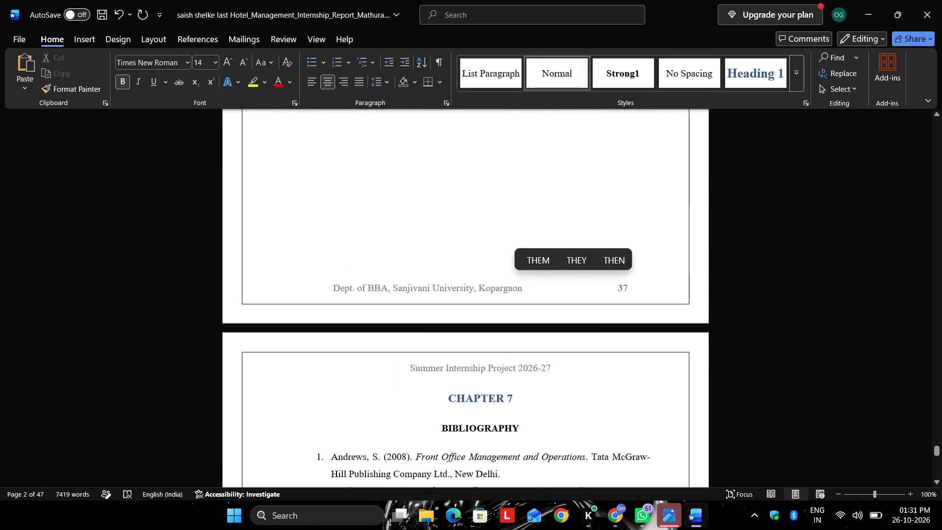
scroll(486, 286, down, 4)
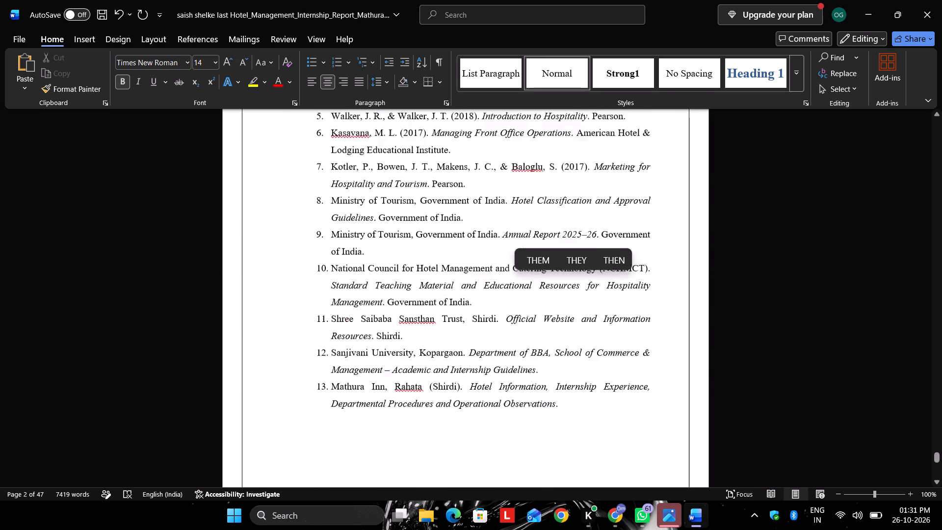
scroll(12, 273, up, 1)
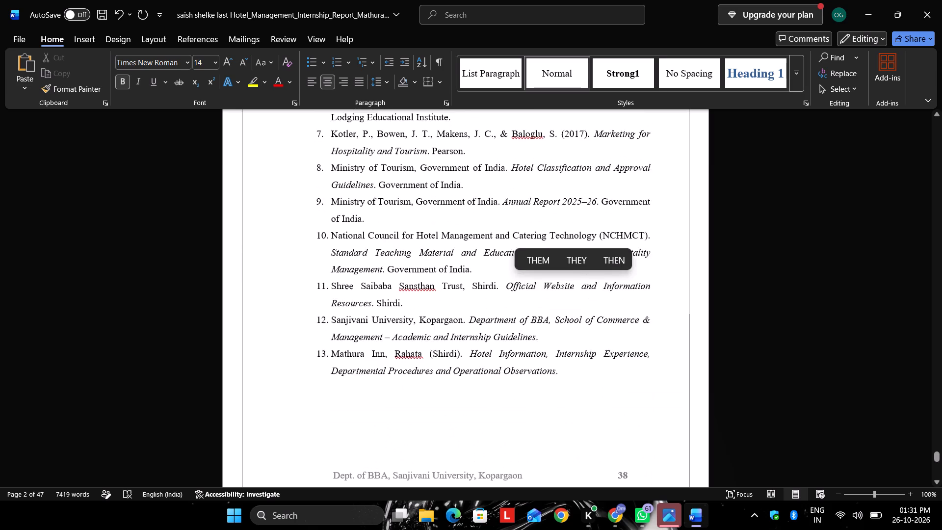
scroll(12, 273, up, 6)
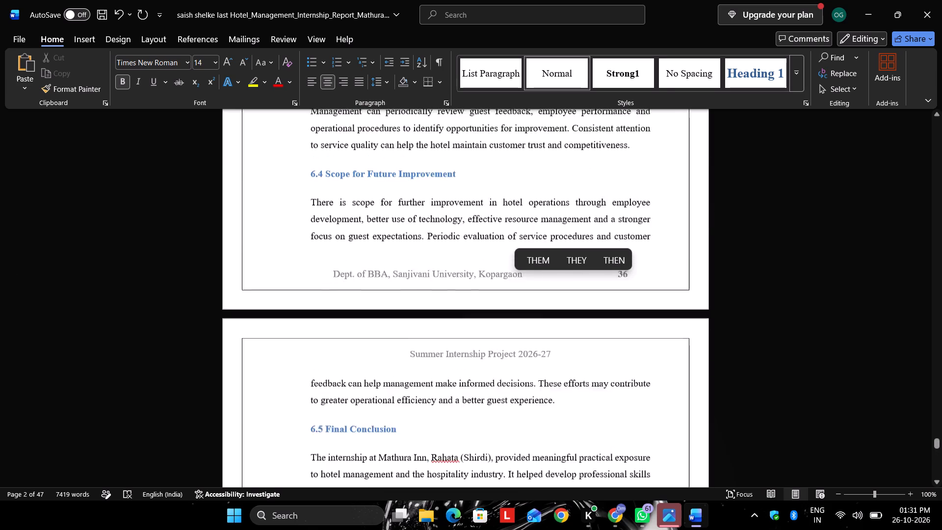
scroll(12, 273, up, 4)
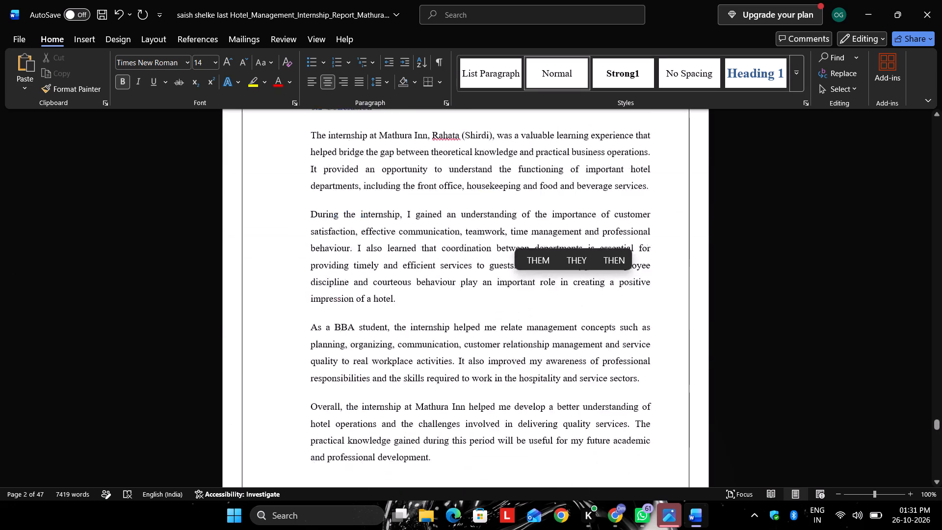
scroll(12, 273, up, 5)
scroll(12, 273, up, 20)
scroll(12, 273, up, 4)
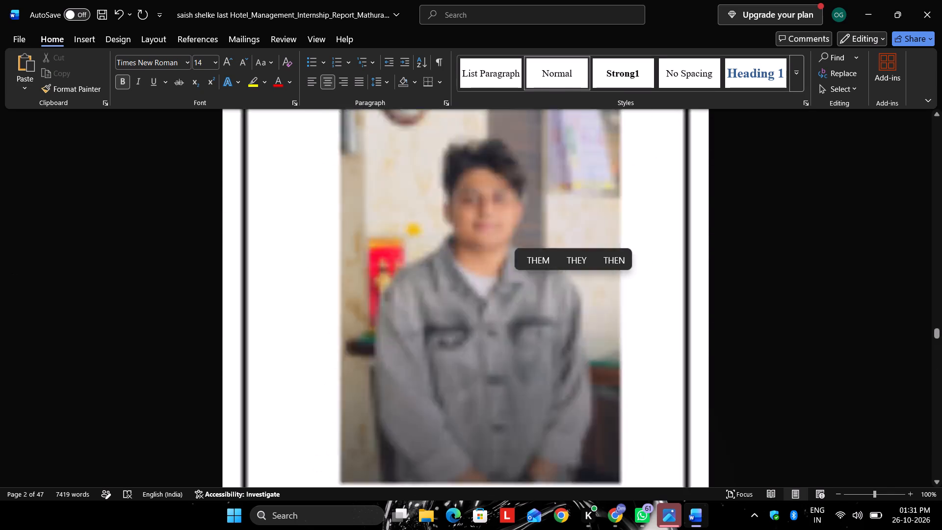
scroll(12, 273, up, 7)
Examine the Chapter 3 facilities table, working process and SWOT sections, and go back through the marketing mix to the start of Chapter 2.
scroll(12, 273, down, 11)
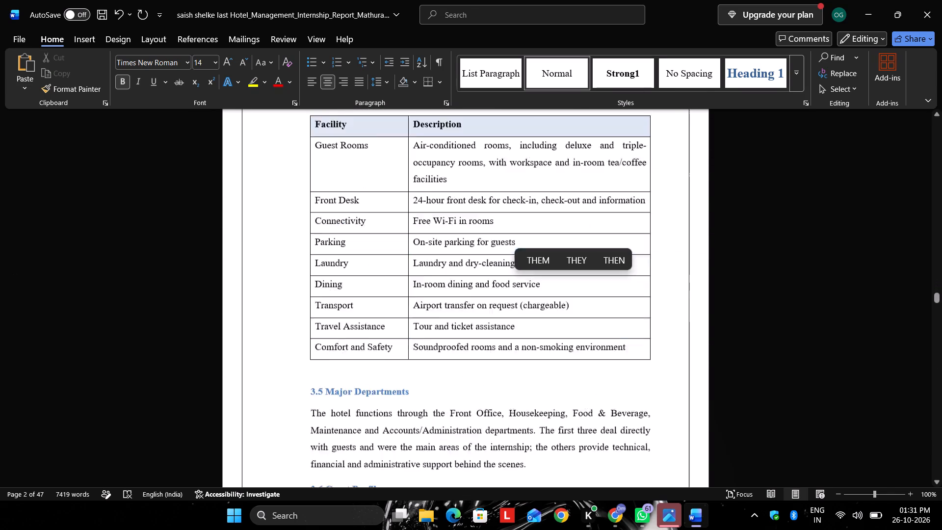
scroll(0, 0, down, 15)
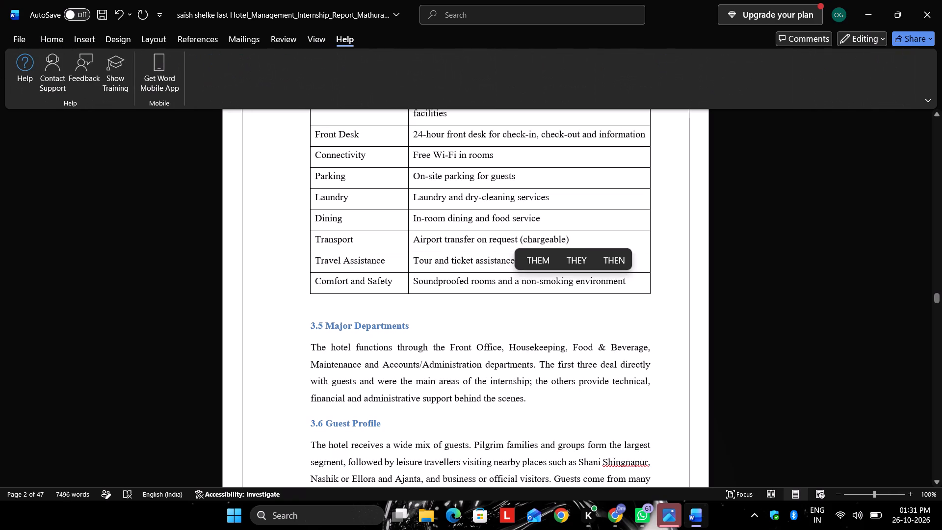
scroll(360, 212, down, 4)
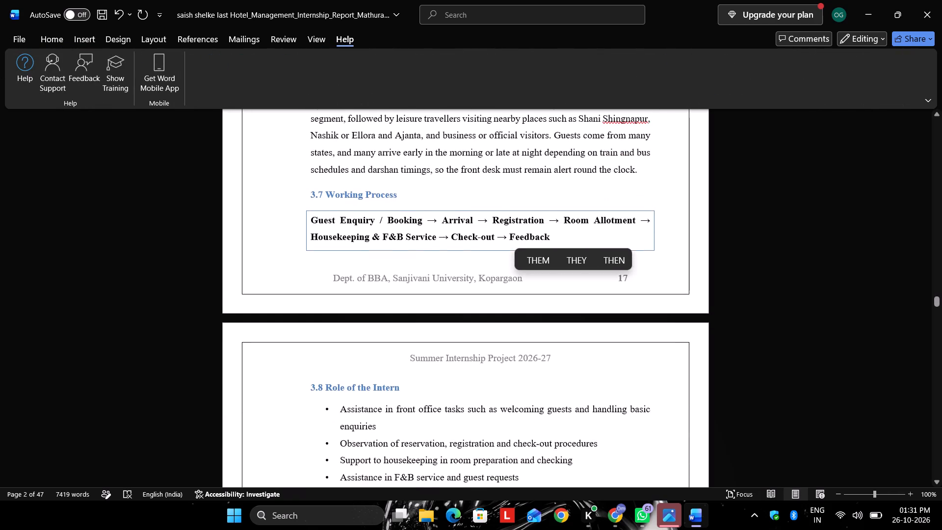
scroll(360, 212, down, 6)
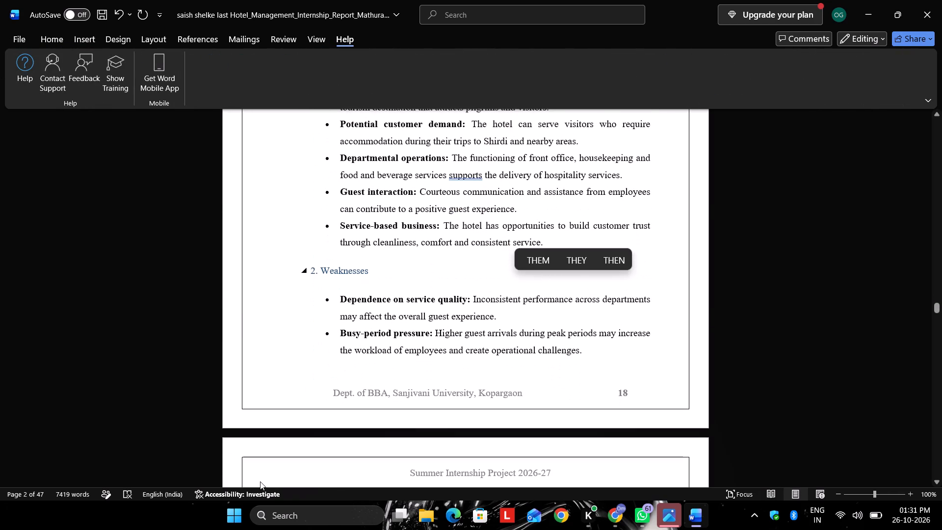
scroll(267, 368, up, 14)
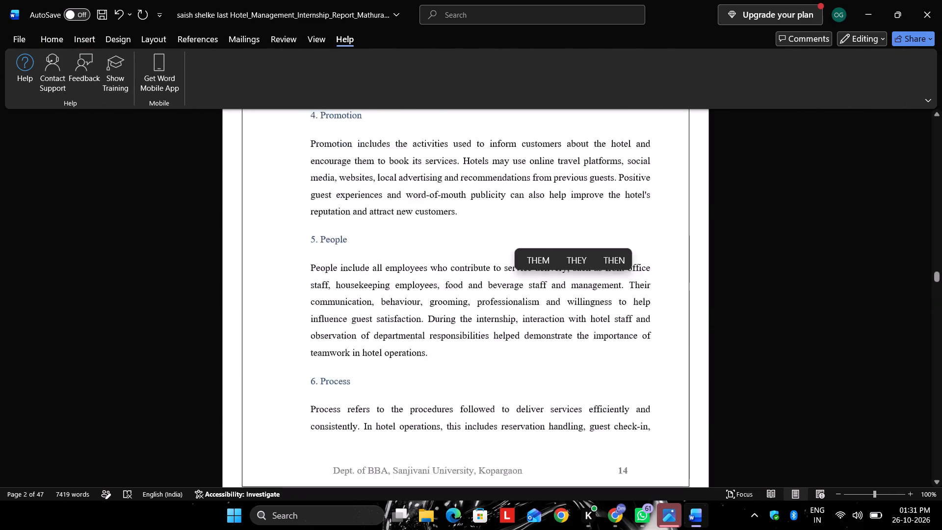
scroll(267, 368, up, 8)
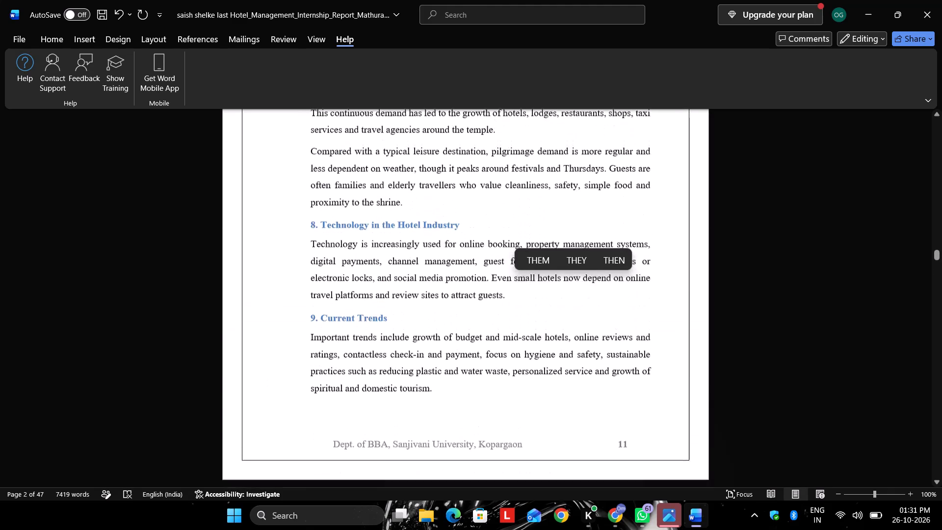
scroll(267, 368, up, 5)
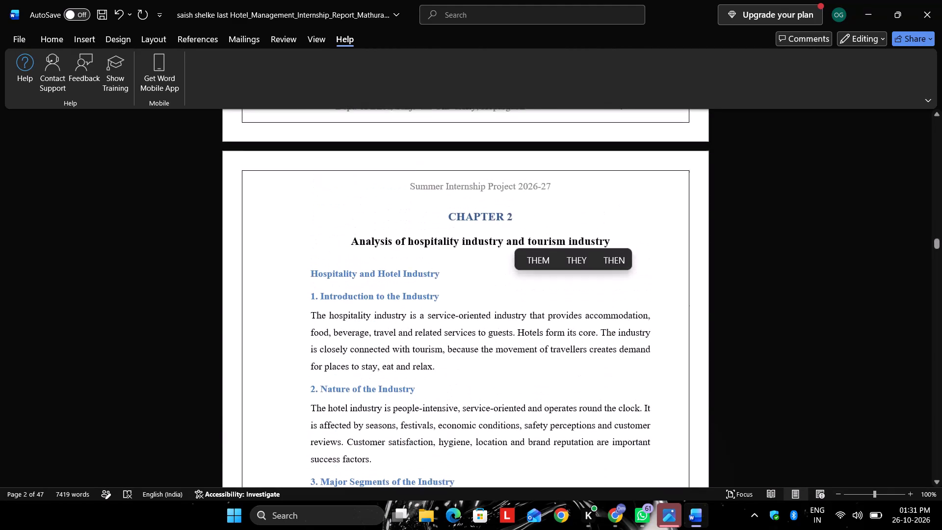
Review Chapter 1 backwards from its conclusion through the methodology, objectives and scope sections to the chapter's introduction.
scroll(267, 368, up, 4)
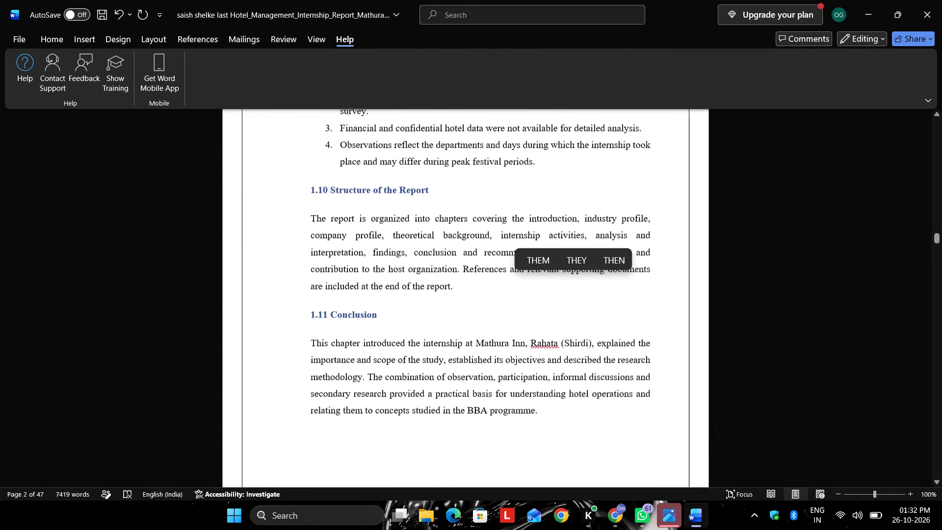
scroll(267, 368, up, 3)
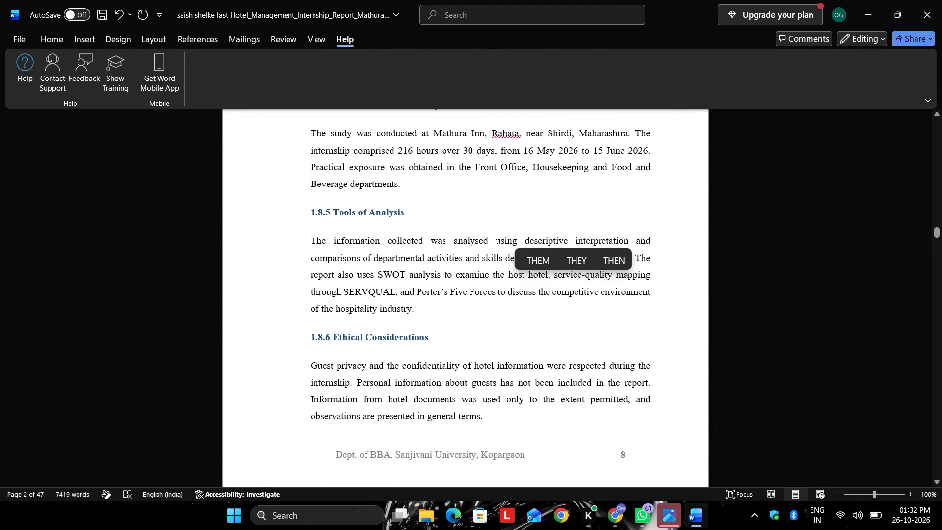
scroll(267, 368, up, 4)
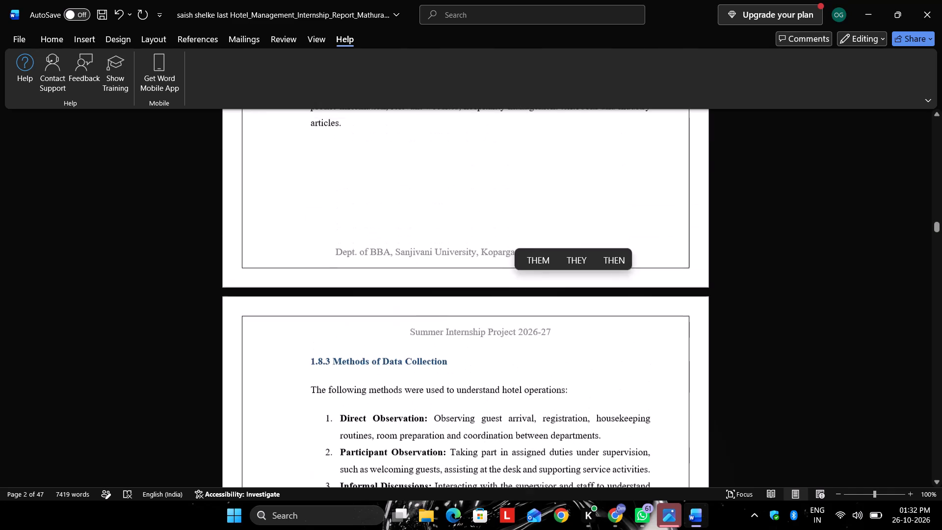
scroll(267, 368, up, 9)
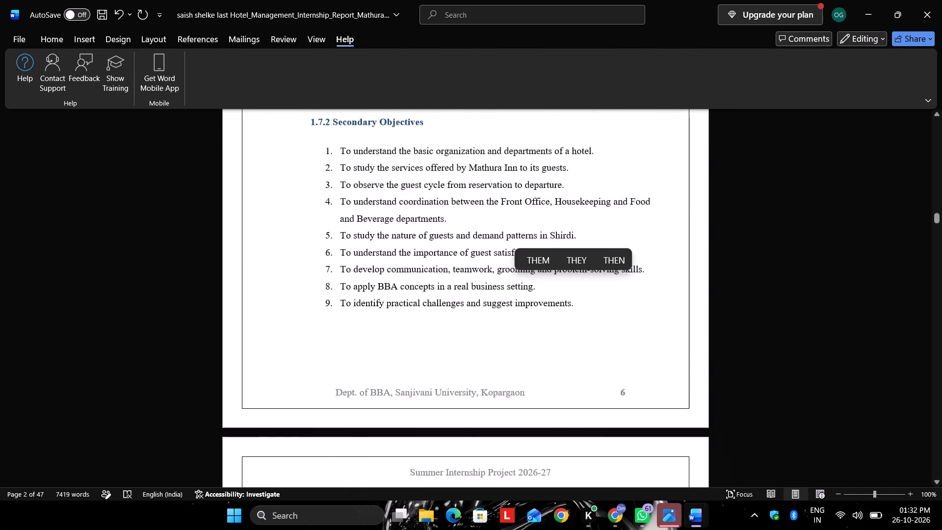
scroll(267, 368, up, 2)
click(267, 368)
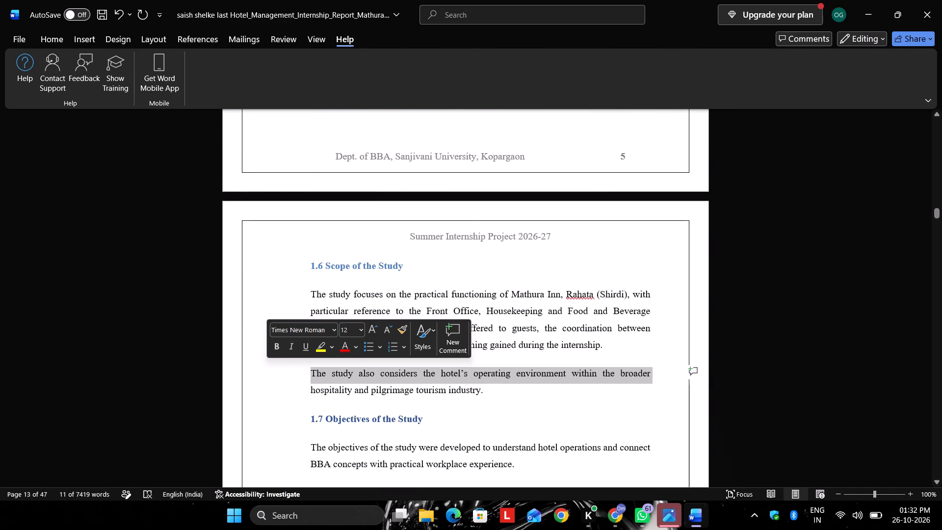
click(267, 257)
scroll(267, 257, up, 4)
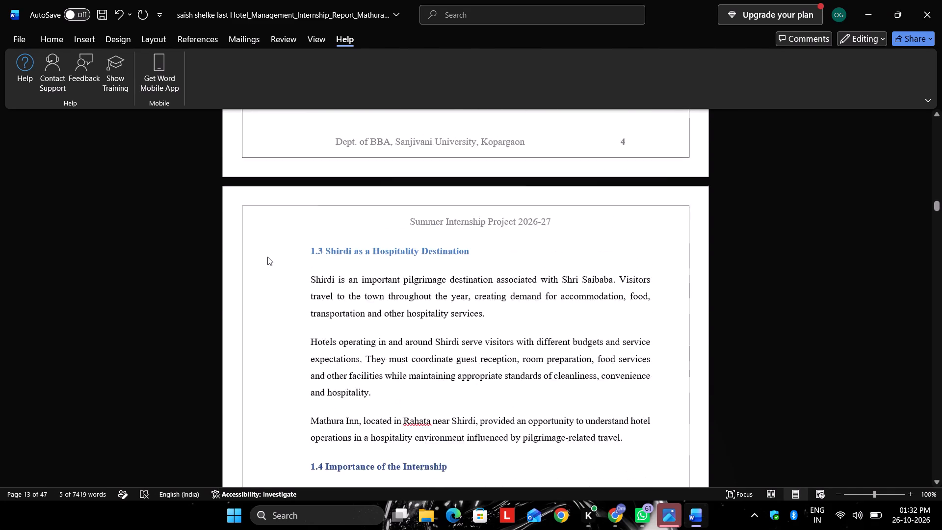
scroll(267, 257, up, 6)
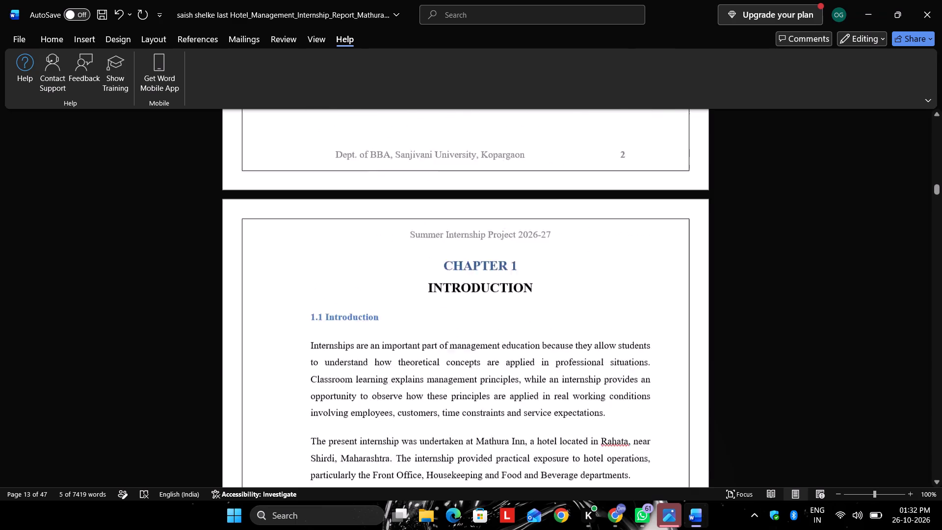
Examine the executive summary and the index page, and go back past the company certificate to the declaration page.
scroll(267, 257, up, 4)
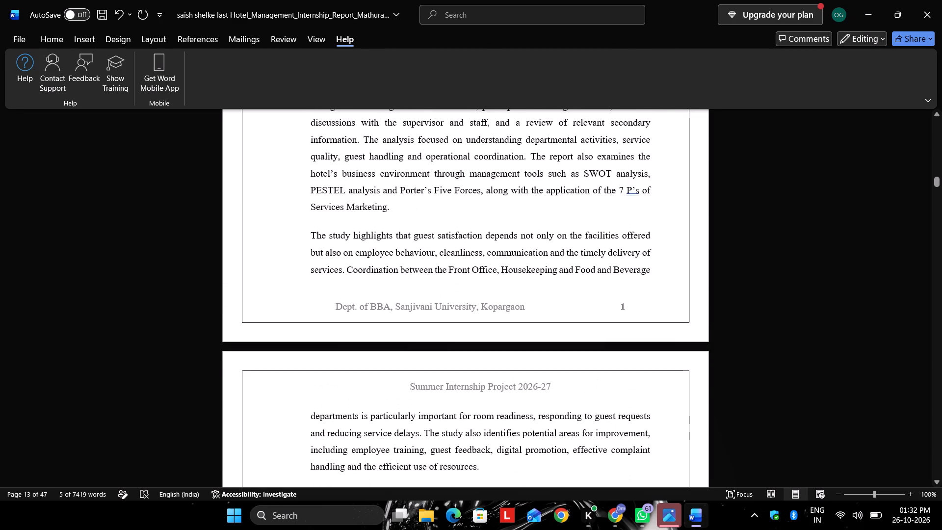
scroll(267, 257, up, 5)
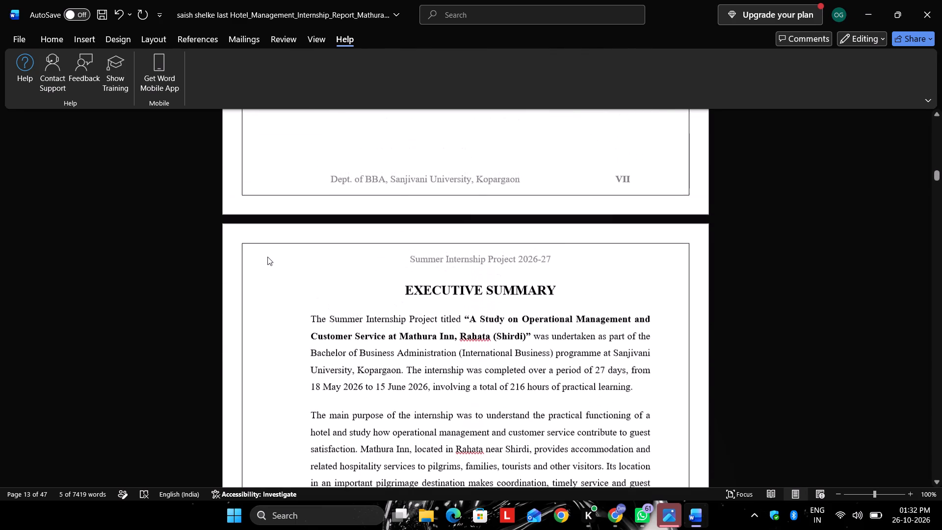
scroll(267, 257, down, 1)
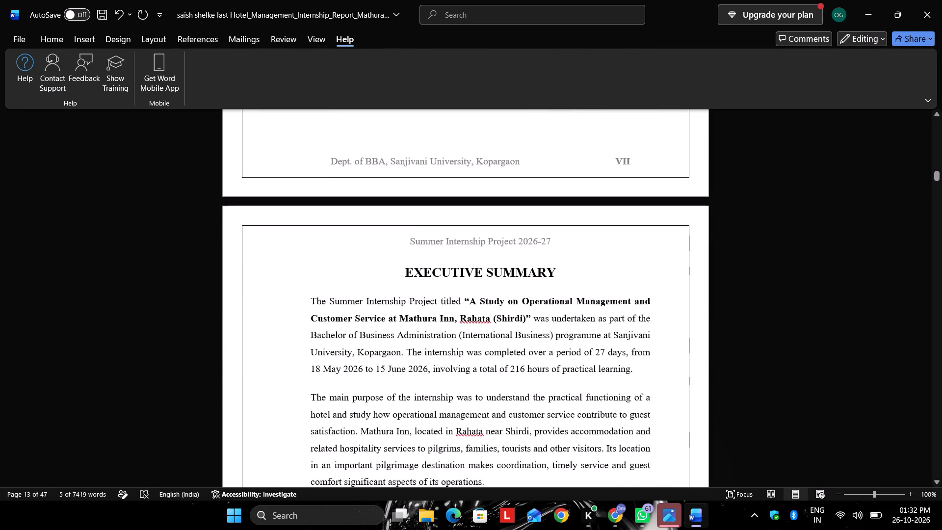
scroll(267, 257, down, 1)
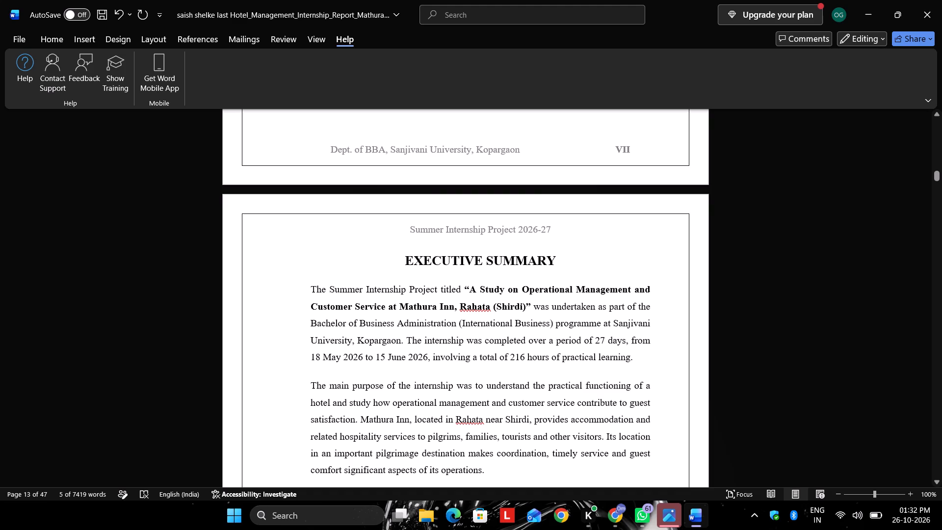
scroll(267, 257, up, 2)
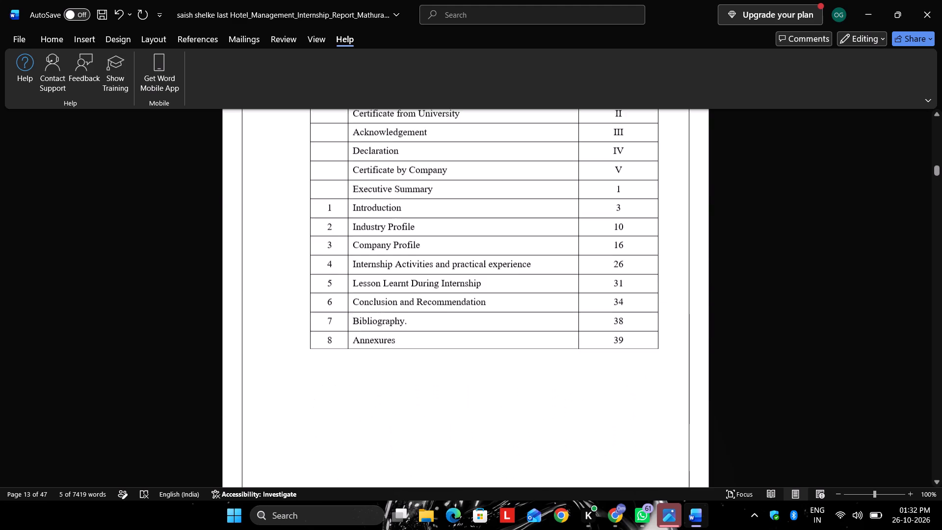
scroll(267, 257, up, 1)
scroll(267, 257, down, 1)
scroll(267, 257, up, 3)
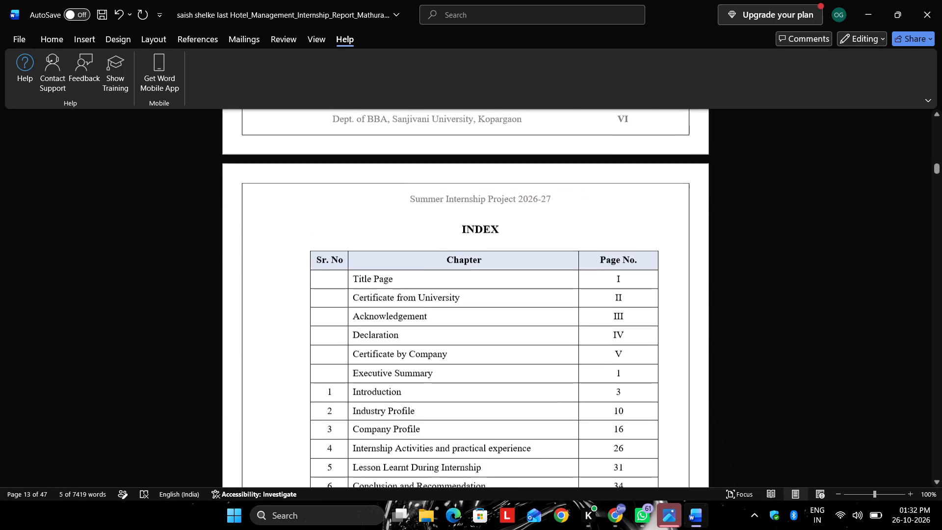
scroll(267, 257, down, 1)
scroll(267, 257, up, 3)
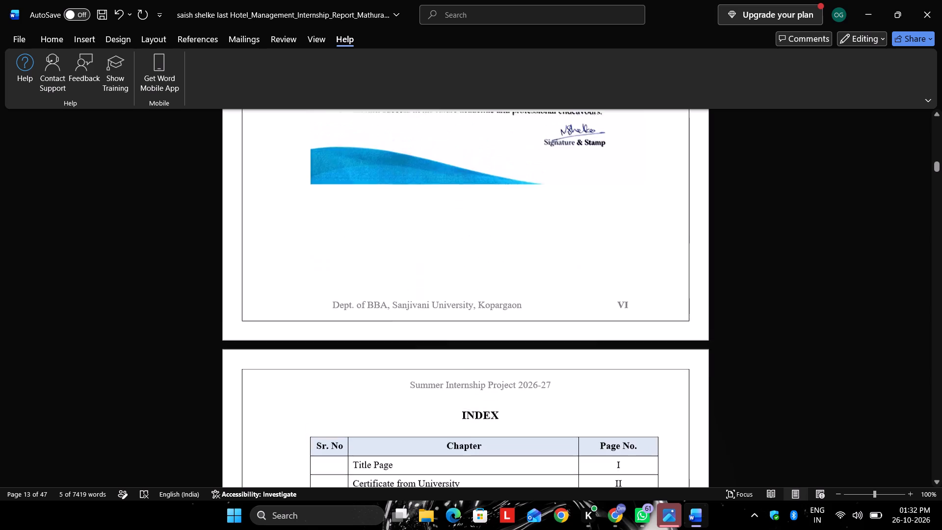
scroll(267, 257, up, 6)
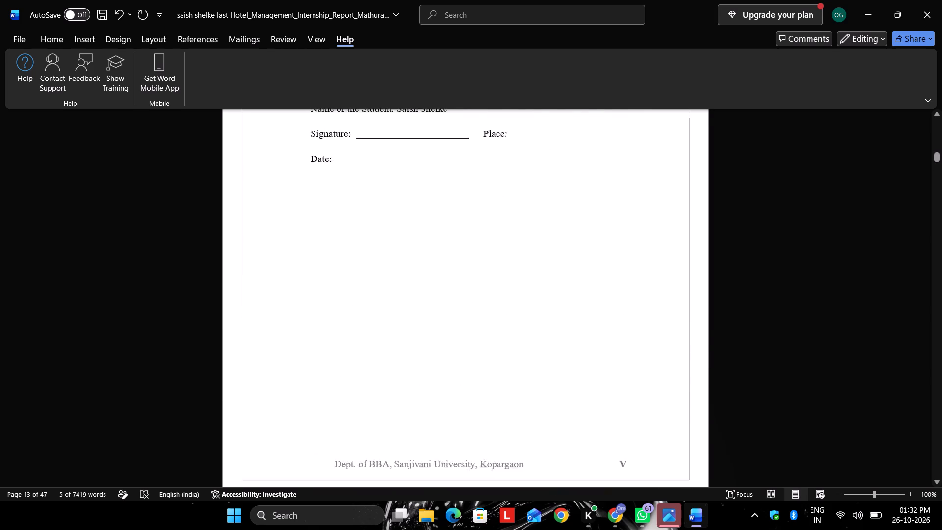
In the Declaration, join the paragraph starting "has been executed" directly onto the end of the quoted project title.
scroll(267, 257, up, 2)
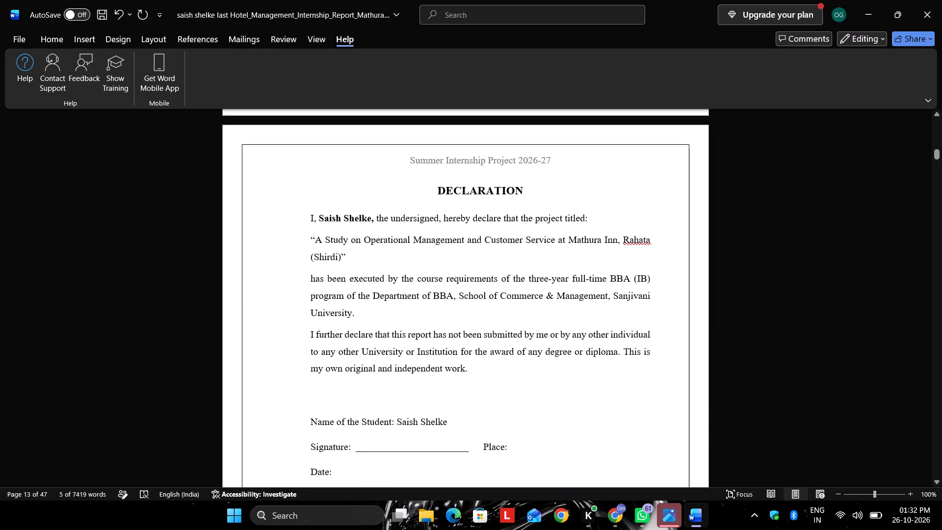
click(306, 280)
key(BackSpace)
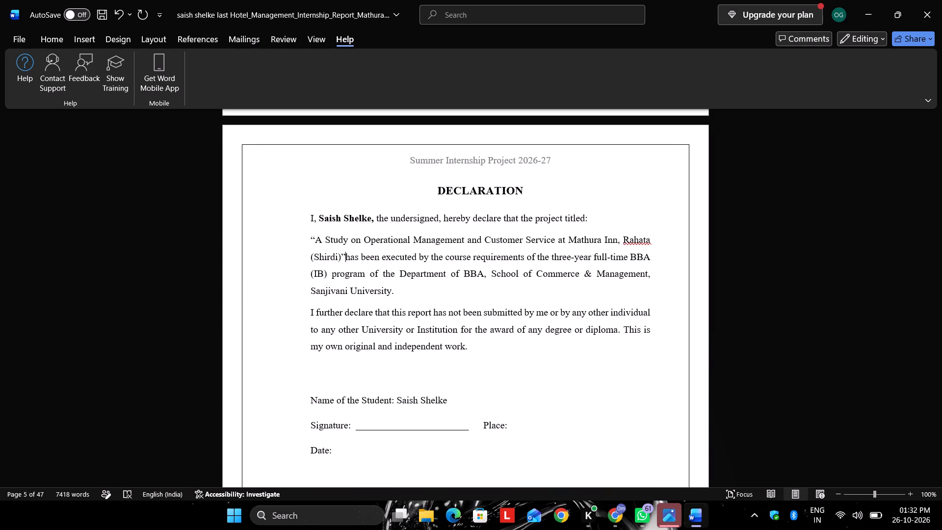
Complete the guide's name in the Acknowledgement's first paragraph by adding the rest of the name after the first name.
scroll(306, 280, up, 4)
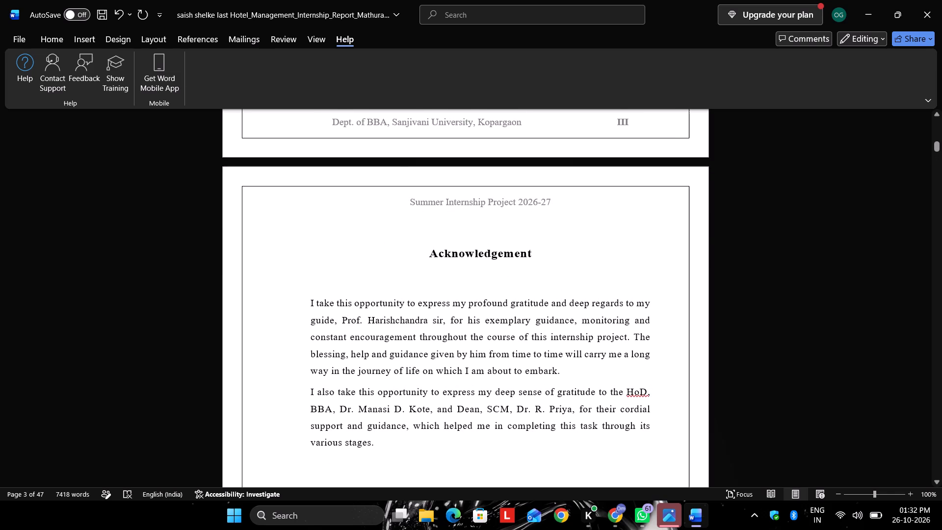
click(428, 322)
key(space)
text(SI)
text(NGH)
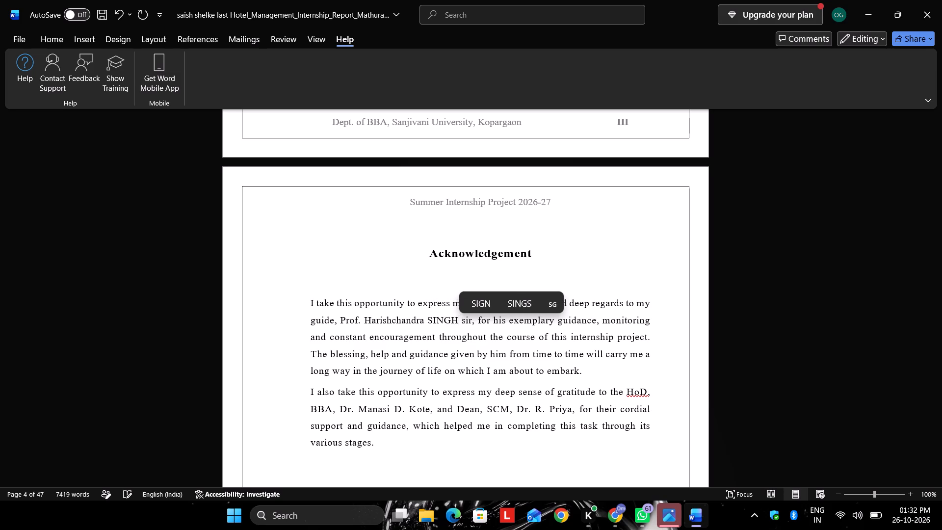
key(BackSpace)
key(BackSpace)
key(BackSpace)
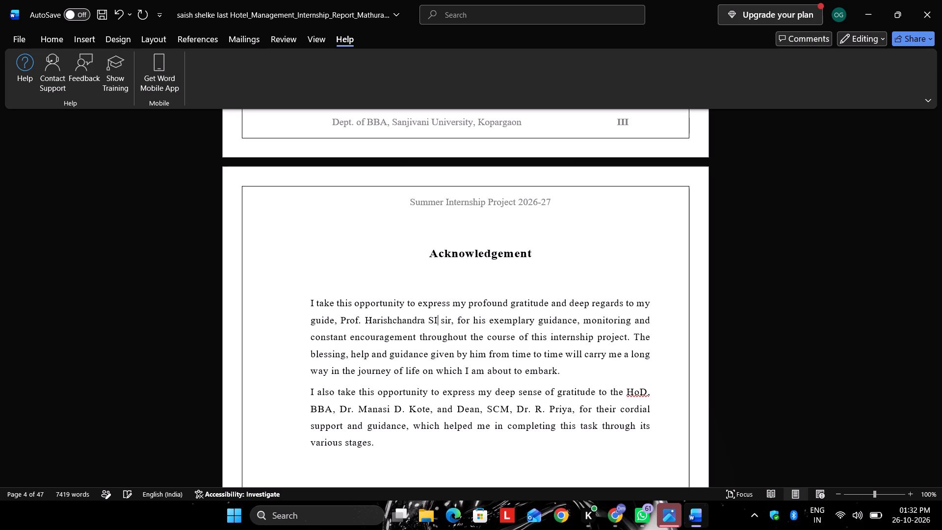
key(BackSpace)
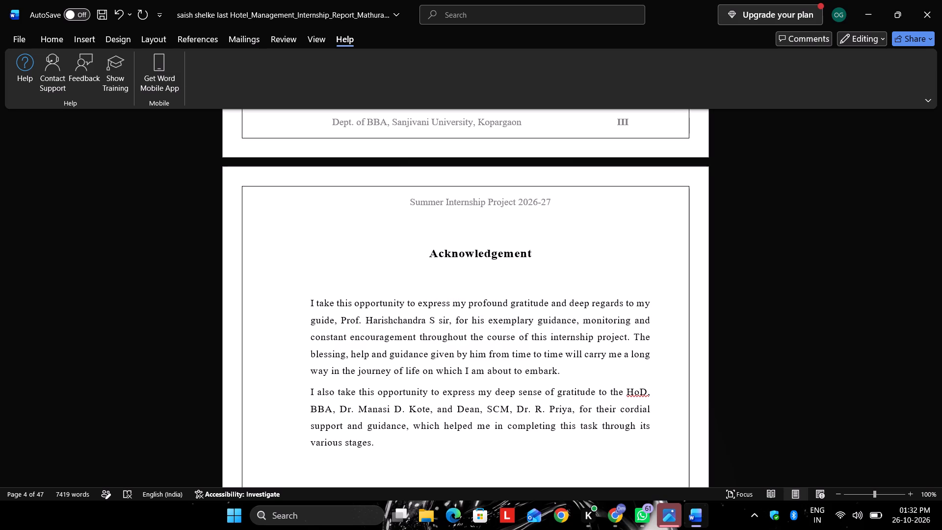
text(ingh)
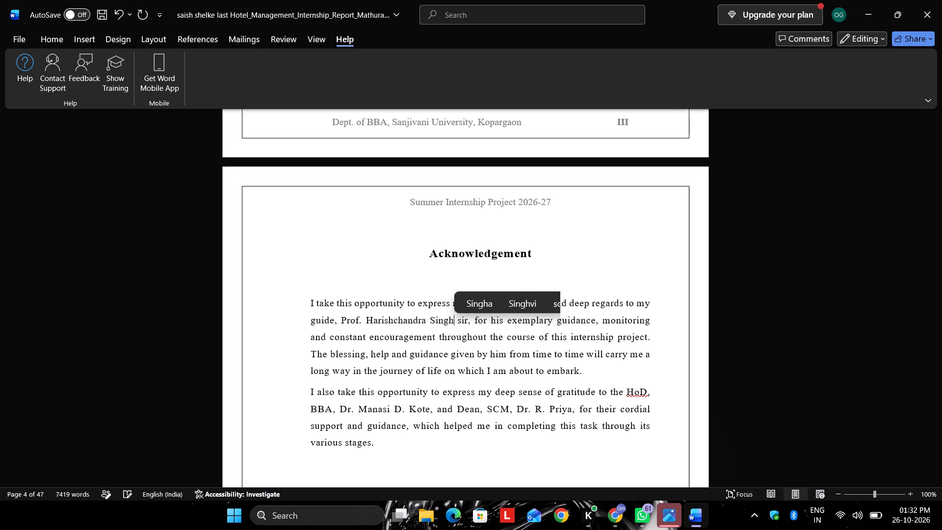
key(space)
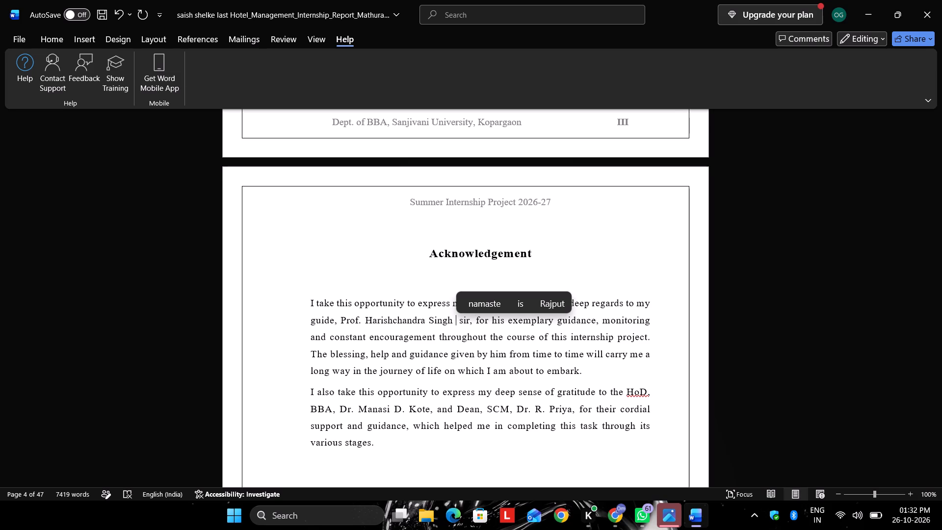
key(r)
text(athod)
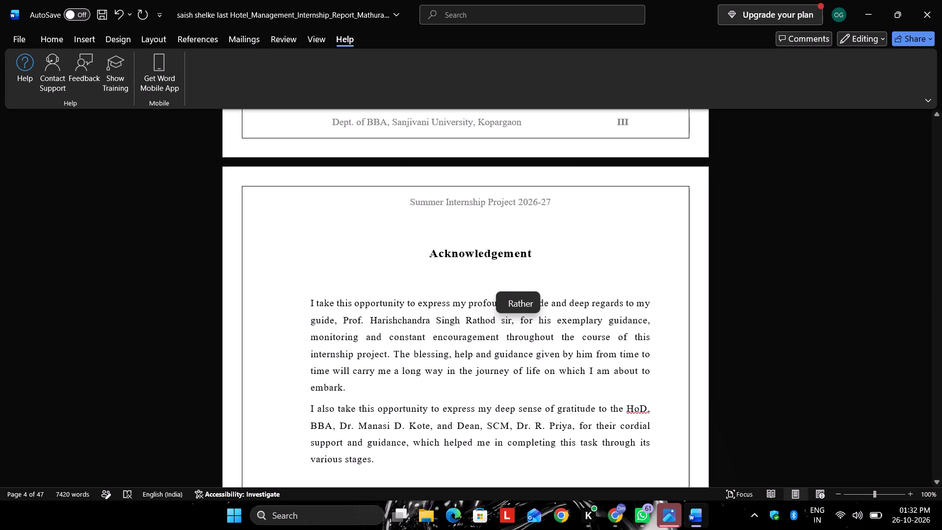
Delete the word "sir" and the space before it after the guide's name in the Acknowledgement.
click(511, 320)
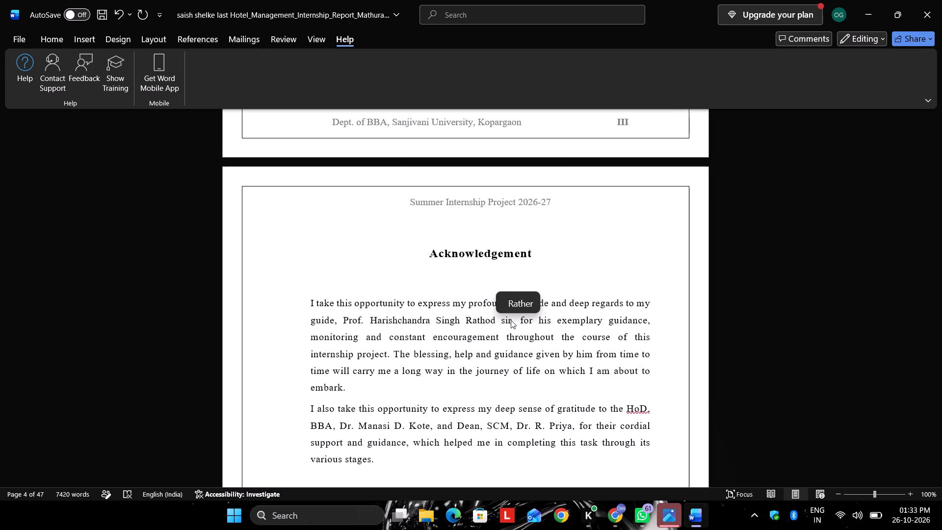
click(511, 320)
click(506, 325)
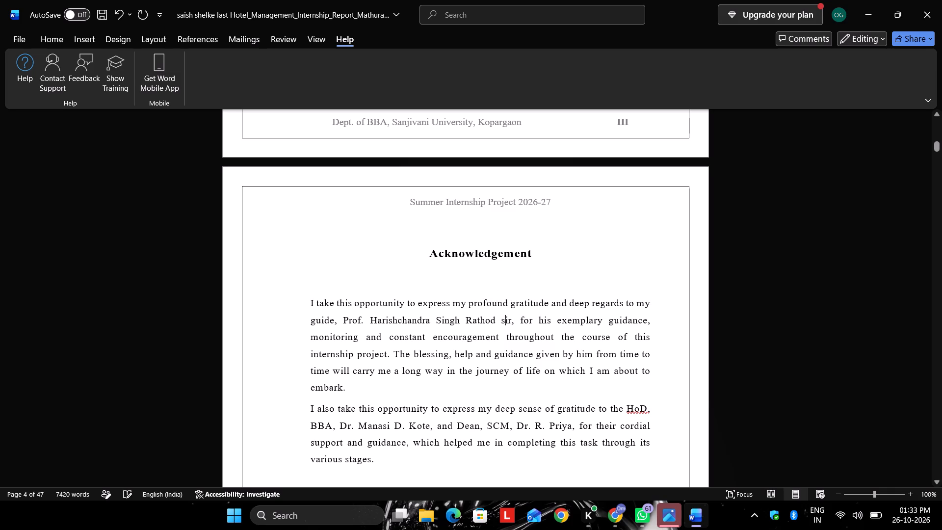
click(511, 320)
key(BackSpace)
key(BackSpace)
key(BackSpace)
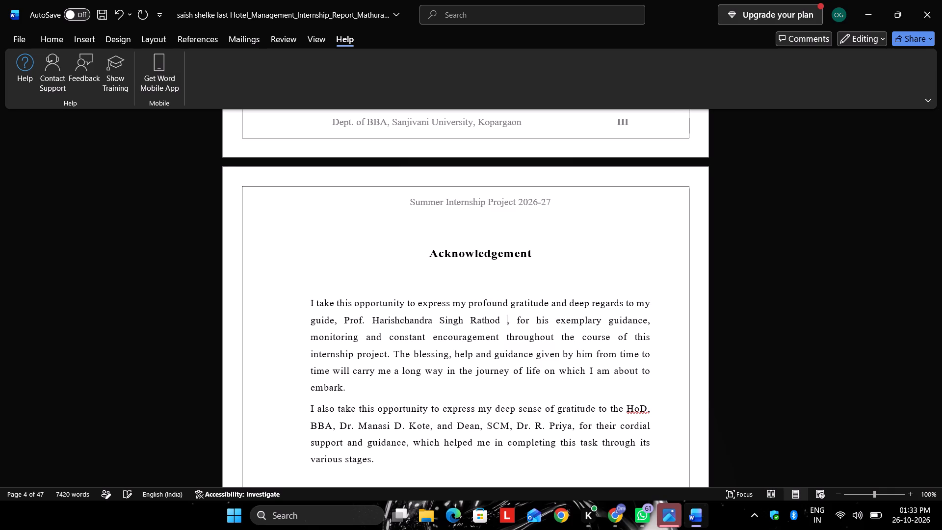
key(BackSpace)
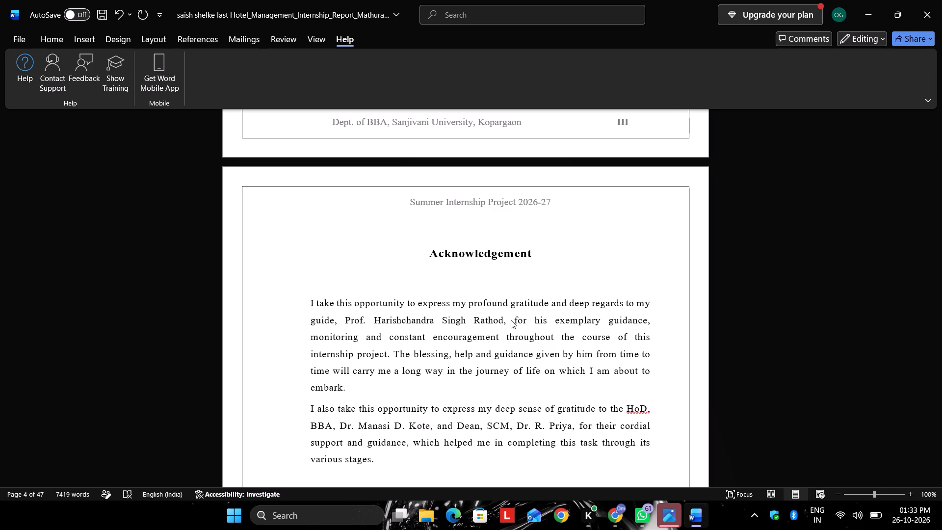
Add the project guide's surname before "Sir" in the Certificate's signature block, matching the name in the Acknowledgement.
scroll(511, 320, up, 1)
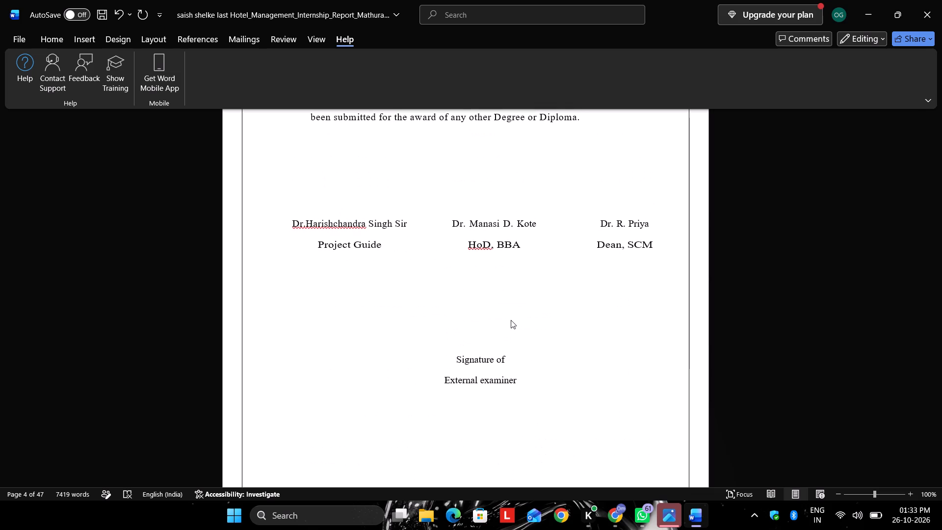
click(392, 224)
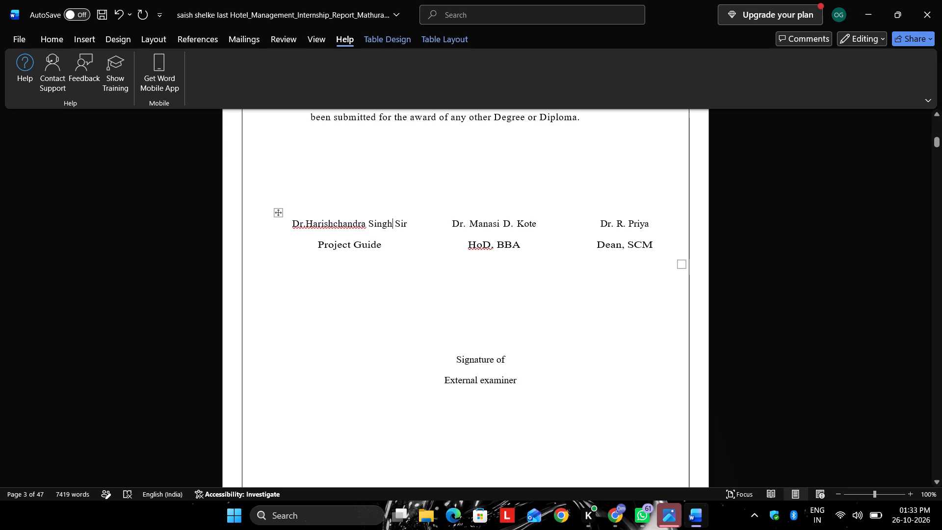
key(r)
key(BackSpace)
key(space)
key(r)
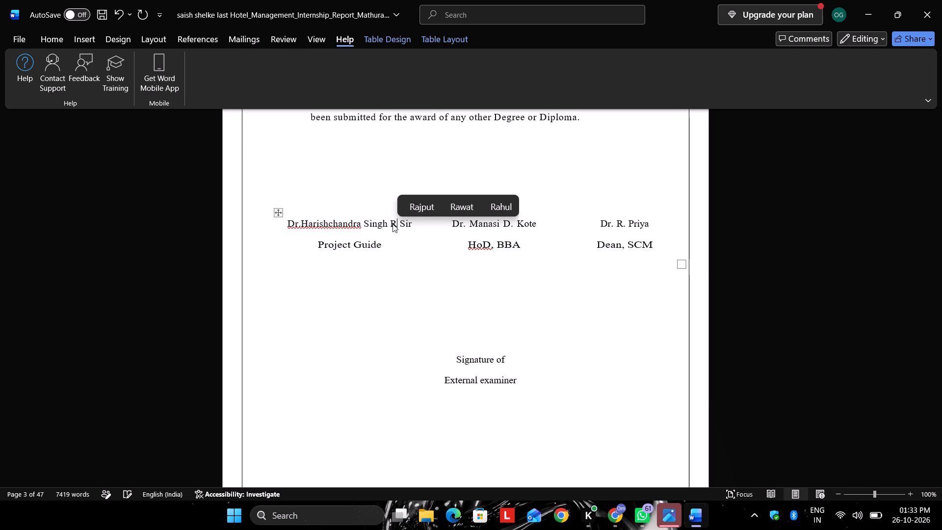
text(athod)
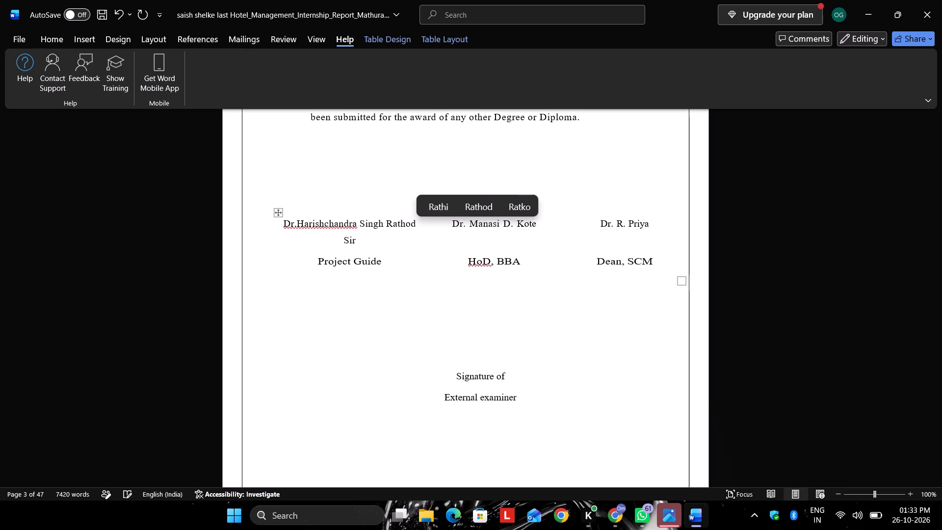
Delete the word "Sir" after the project guide's name in the Certificate's signature block.
click(360, 241)
key(BackSpace)
key(BackSpace)
key(BackSpace)
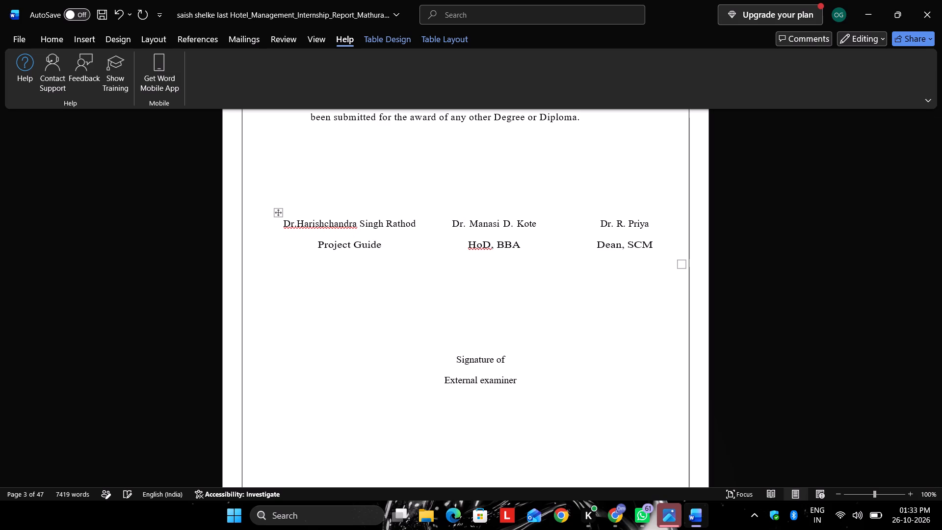
Check the Certificate text and the guide's name on the cover page, and return to the Acknowledgement.
scroll(360, 241, up, 1)
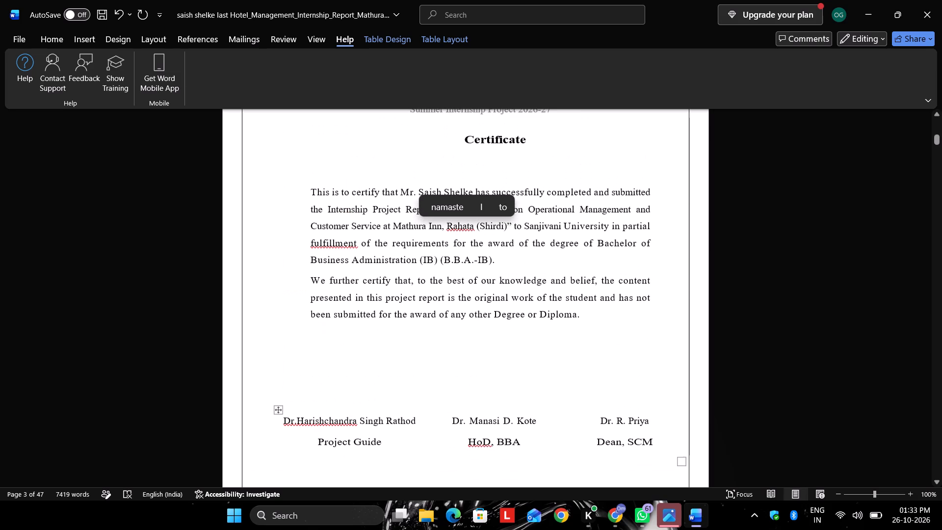
scroll(360, 241, up, 1)
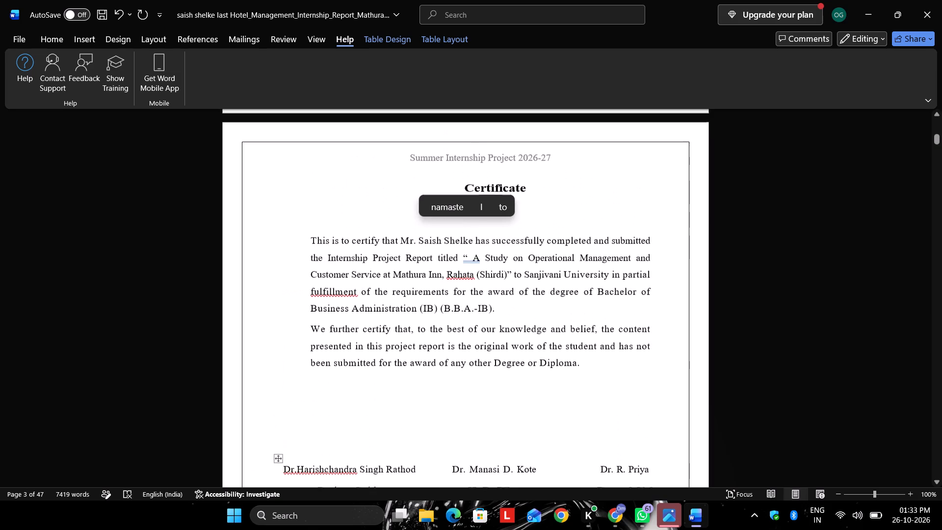
scroll(360, 241, up, 1)
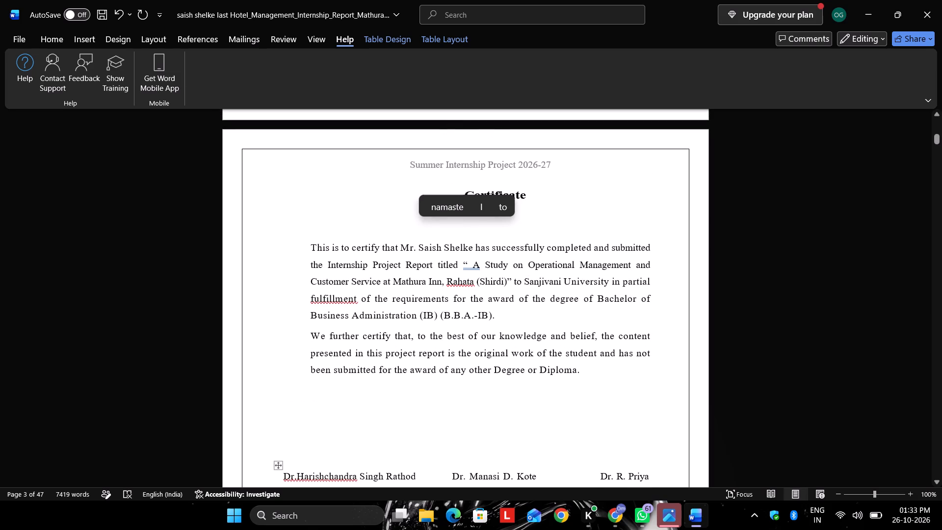
scroll(360, 241, up, 2)
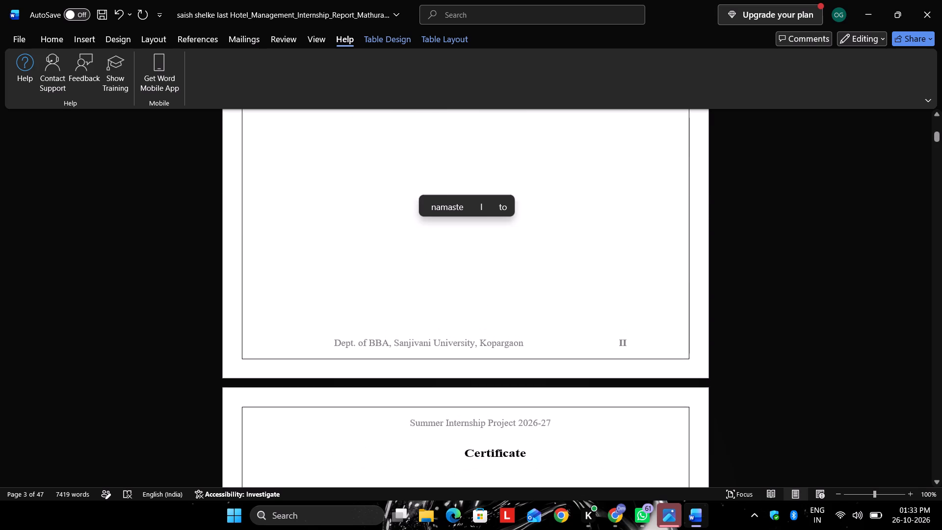
scroll(360, 241, up, 3)
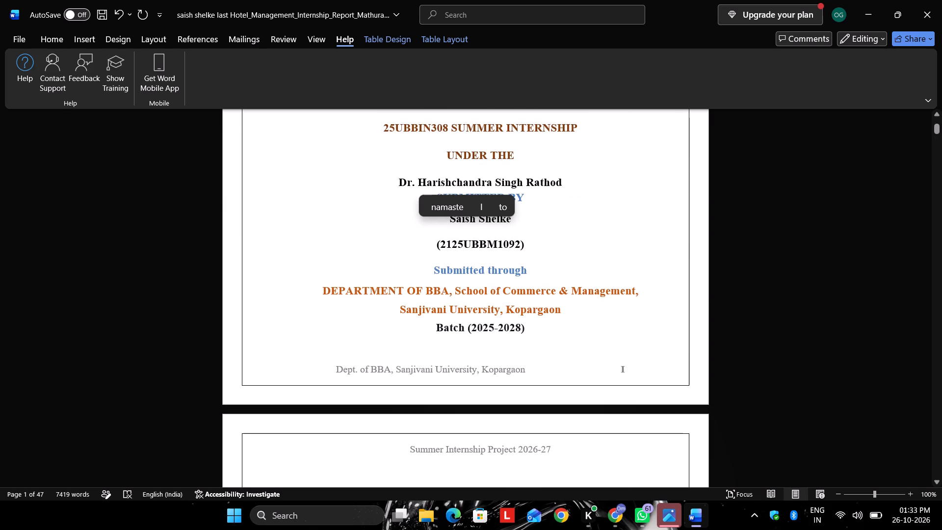
scroll(360, 241, up, 1)
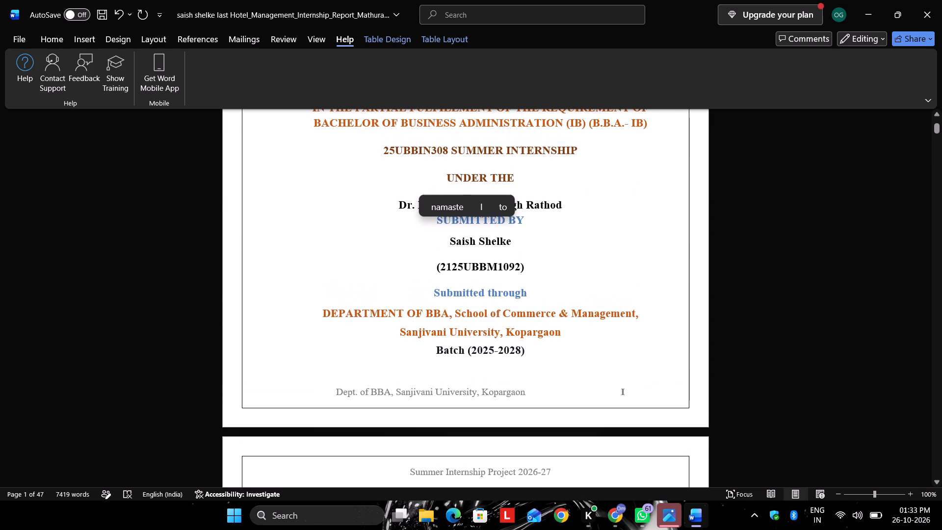
scroll(360, 241, down, 5)
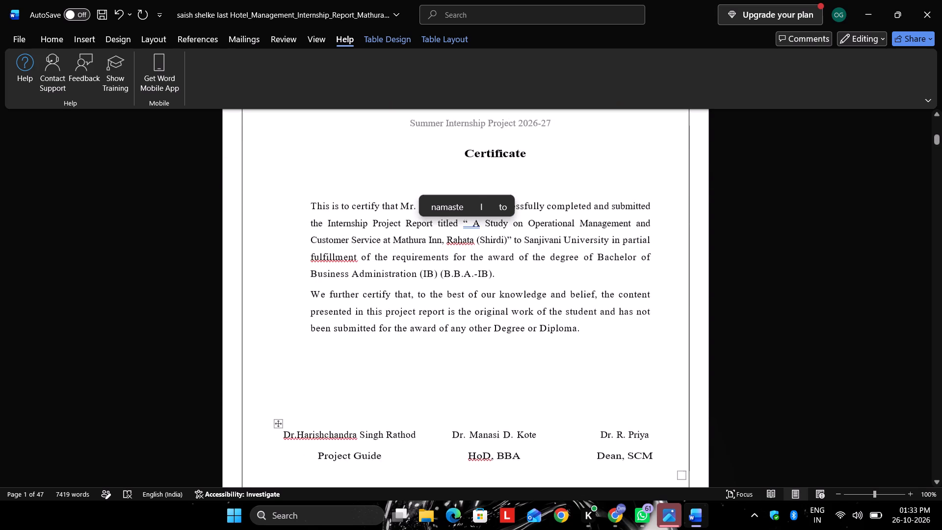
scroll(360, 241, down, 4)
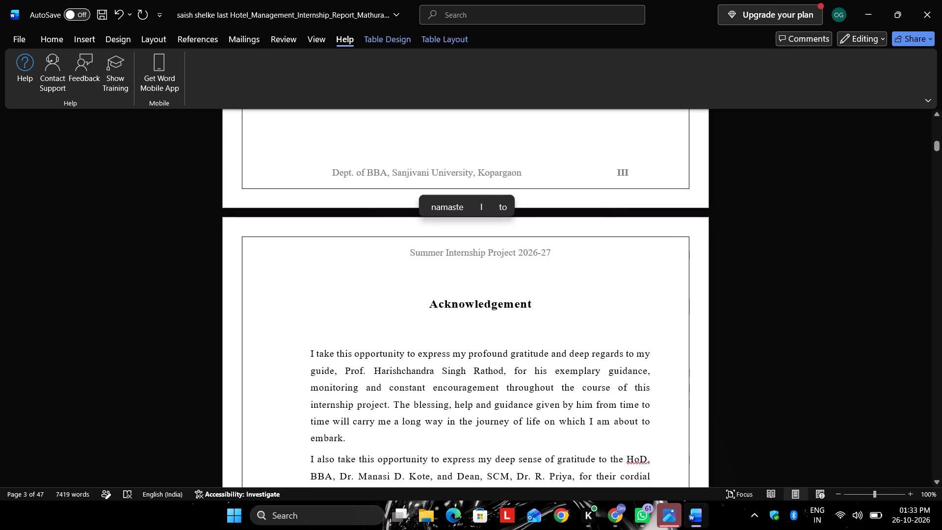
click(403, 462)
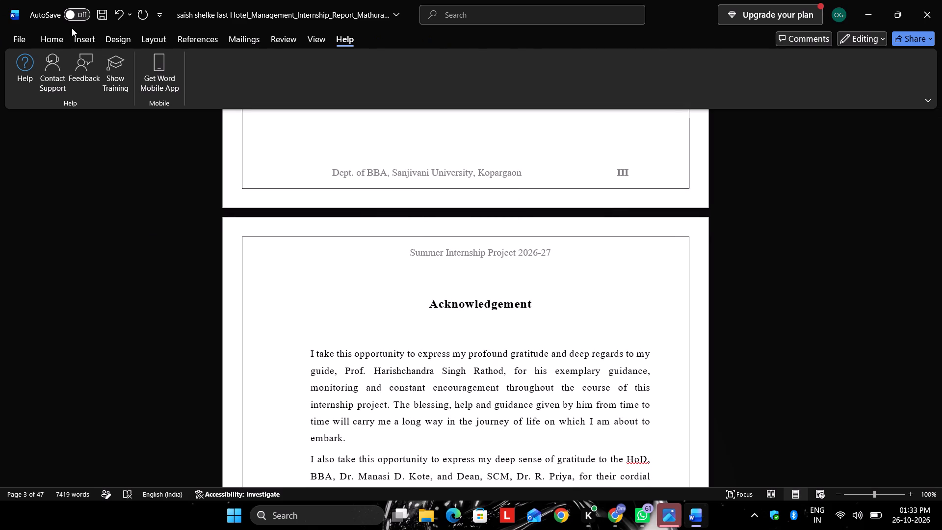
Look through the report from the Acknowledgement past the index and bibliography to the scanned log book sheets at the end.
click(88, 40)
click(58, 38)
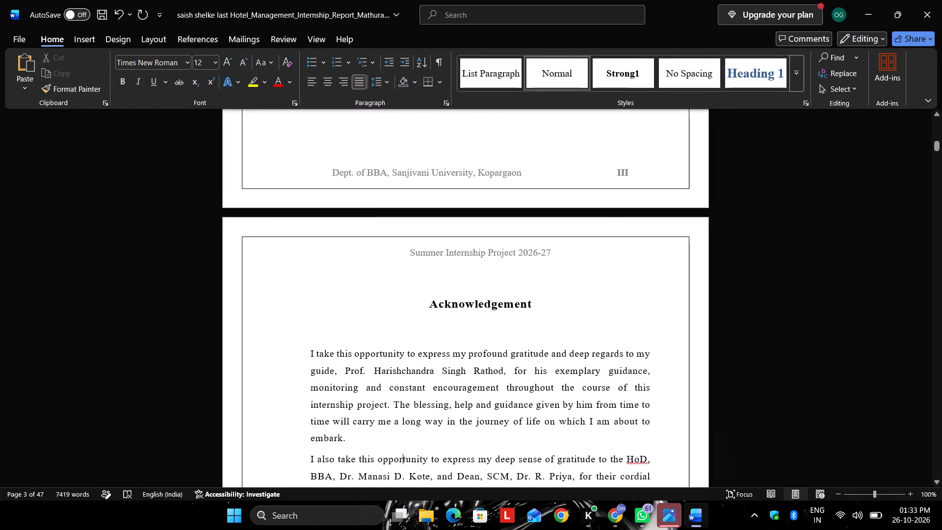
click(402, 377)
scroll(402, 377, down, 6)
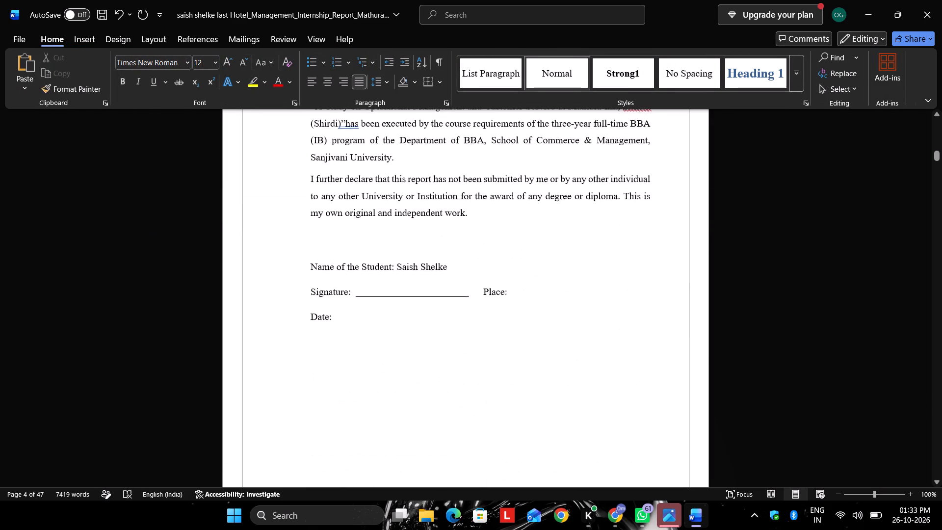
click(404, 269)
scroll(404, 269, down, 2)
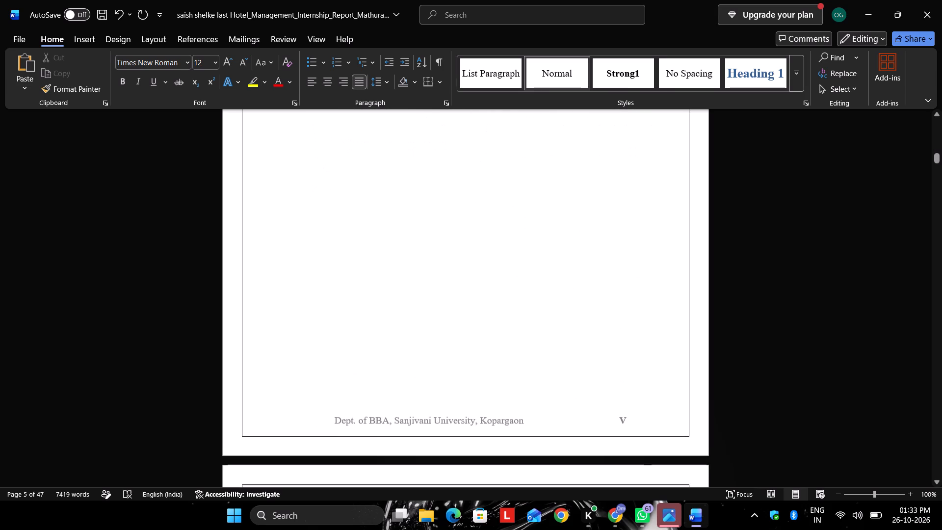
scroll(404, 269, down, 20)
scroll(404, 269, down, 3)
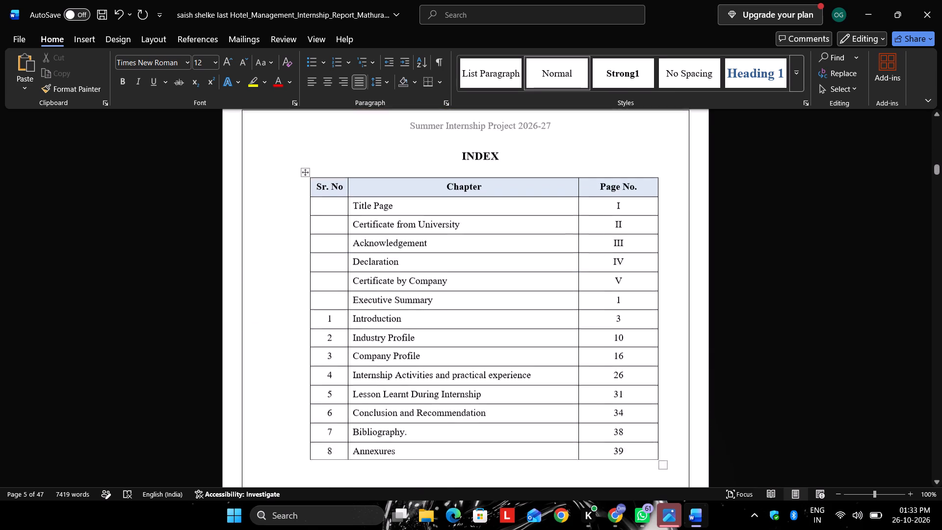
scroll(404, 269, down, 20)
scroll(404, 269, down, 14)
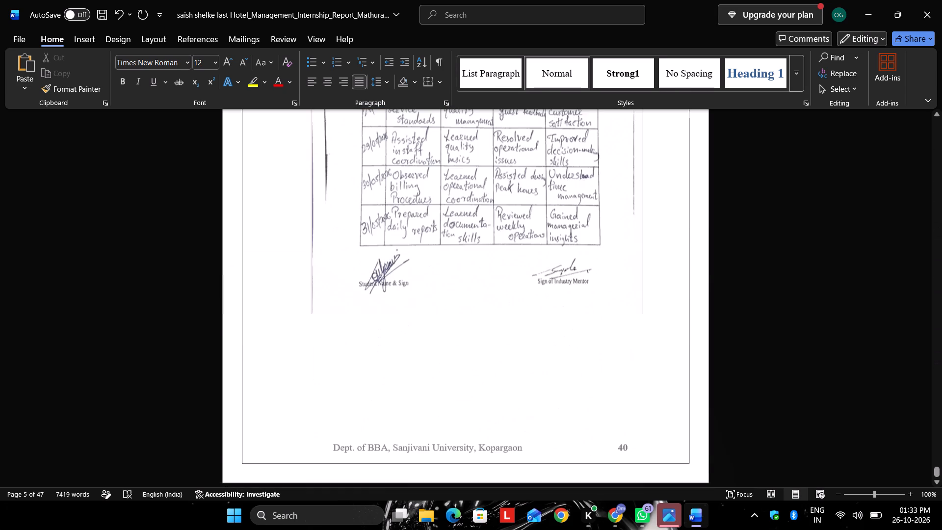
scroll(404, 269, down, 4)
scroll(404, 269, up, 7)
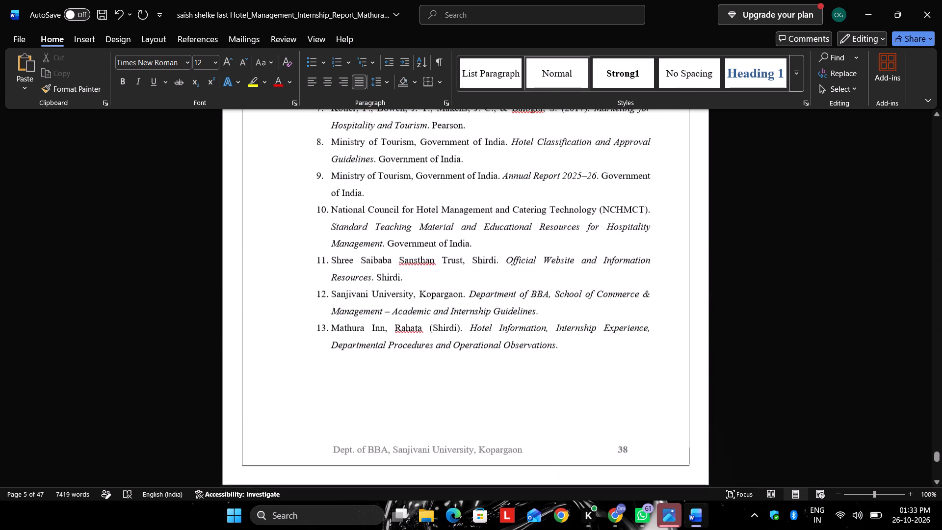
scroll(404, 269, down, 2)
Add the heading text "Annxcure" on the empty line above the scanned Week 1 daily log book.
click(413, 291)
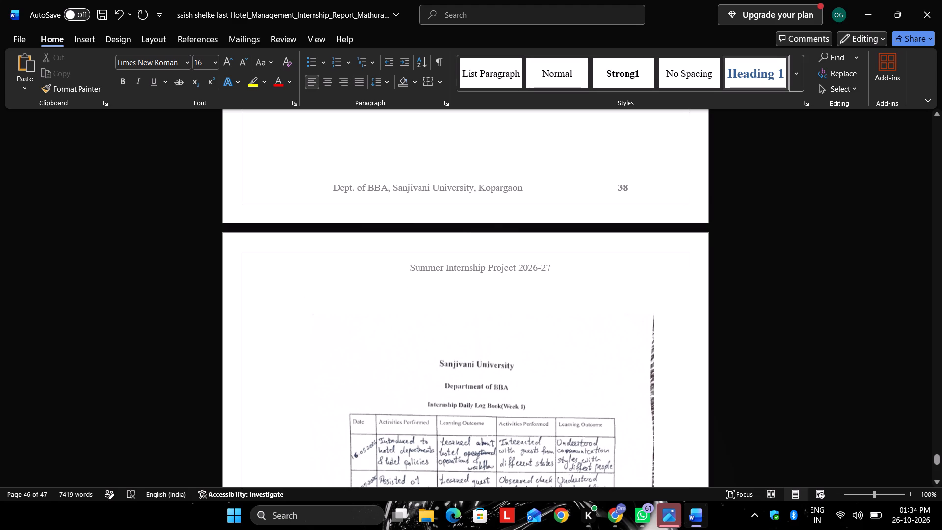
key(a)
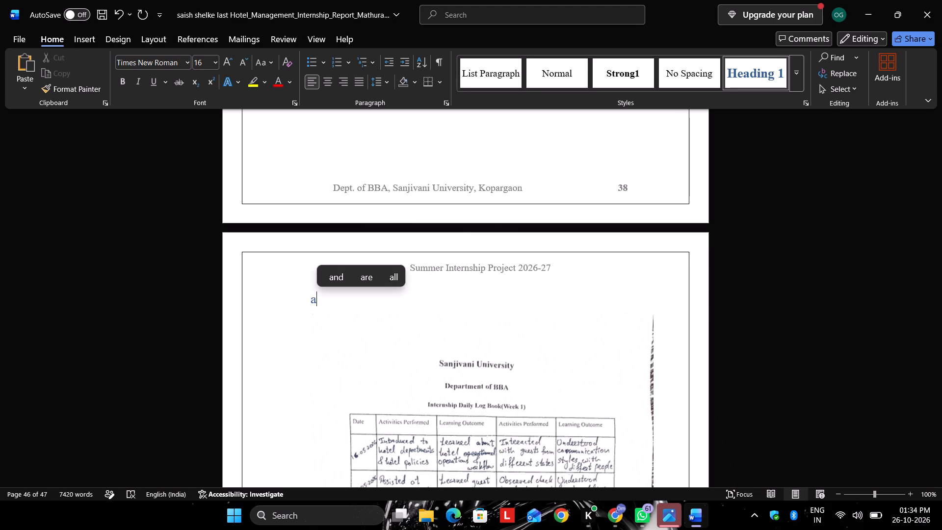
key(BackSpace)
key(a)
text(nn)
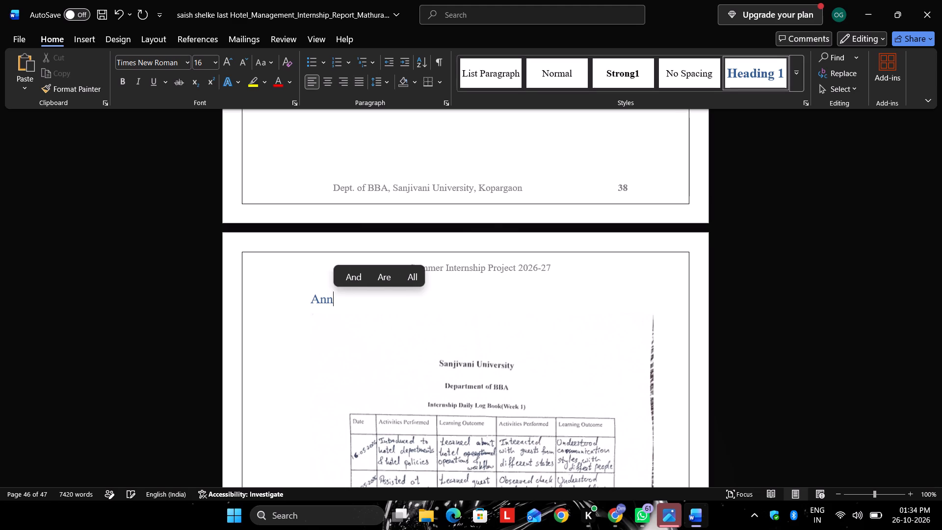
text(xcure)
key(space)
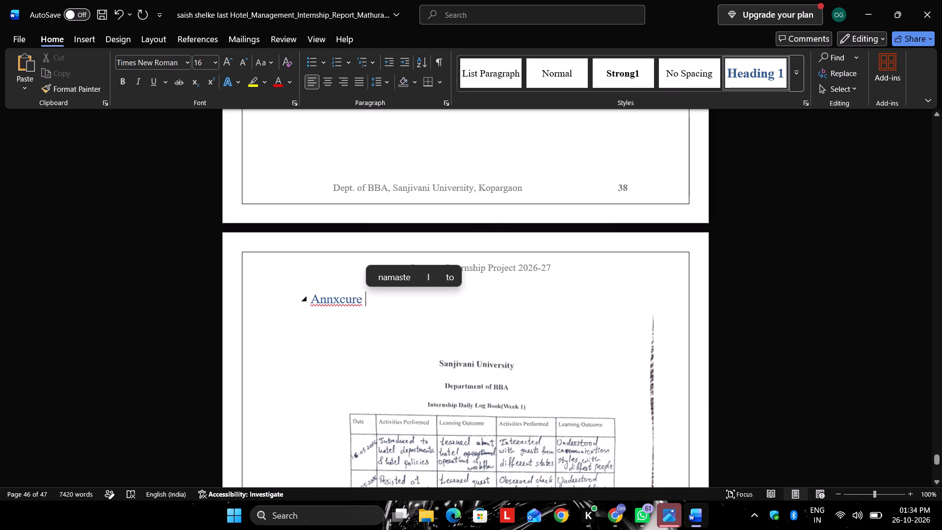
Correct the spelling of the heading above the Week 1 log book to the suggested word "Annexure".
click(355, 299)
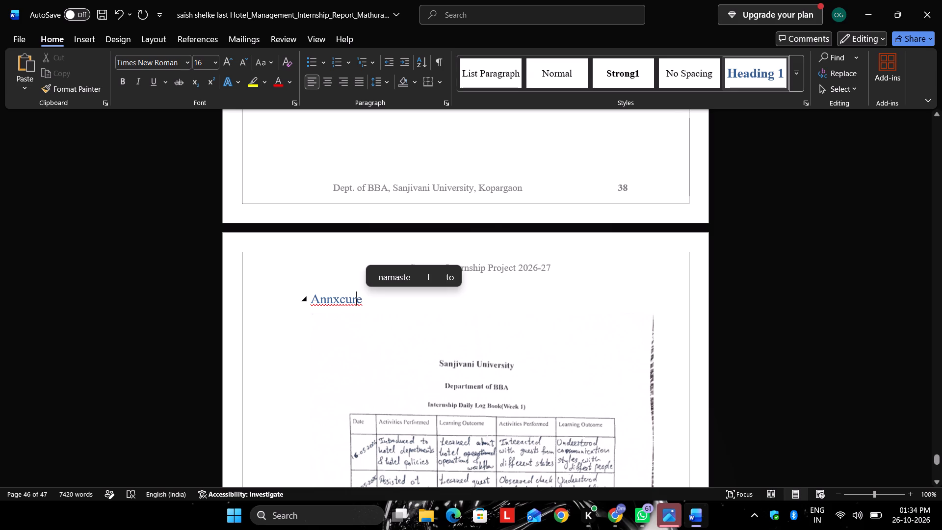
double_click(355, 299)
right_click(348, 309)
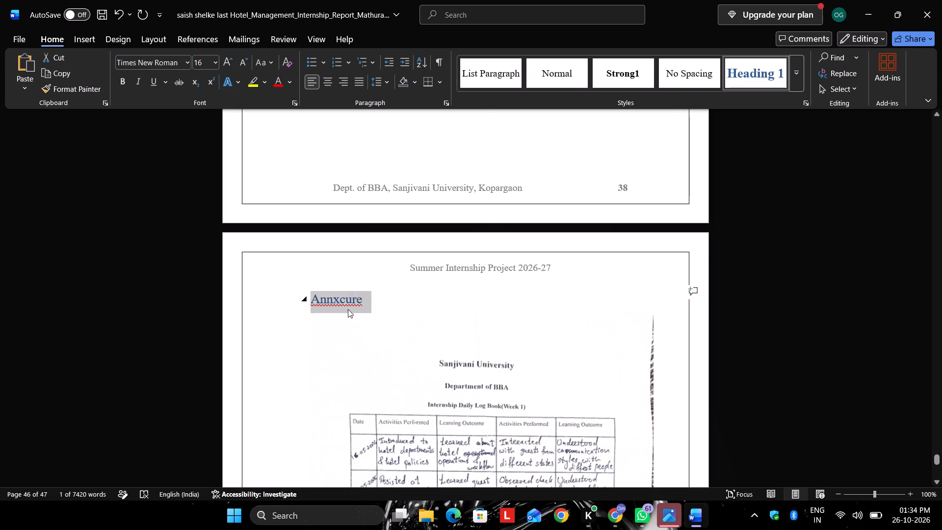
click(338, 306)
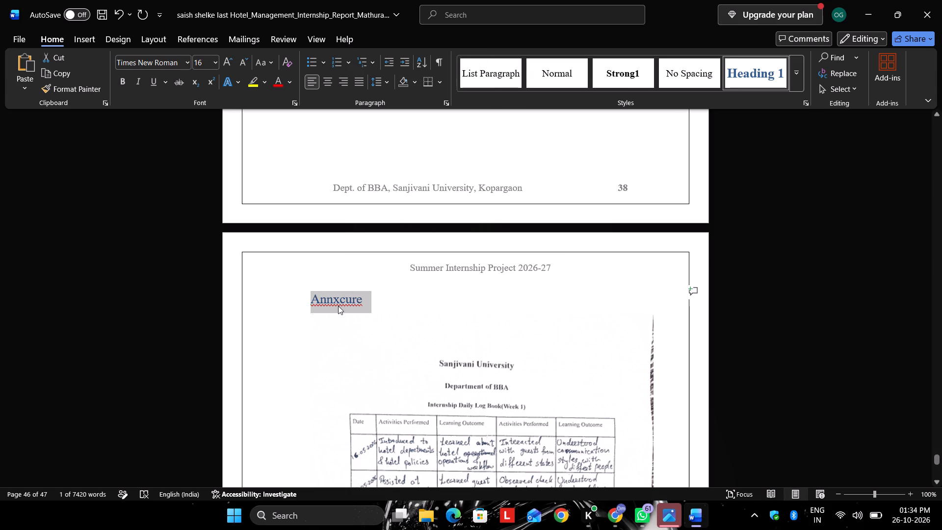
click(338, 302)
right_click(335, 306)
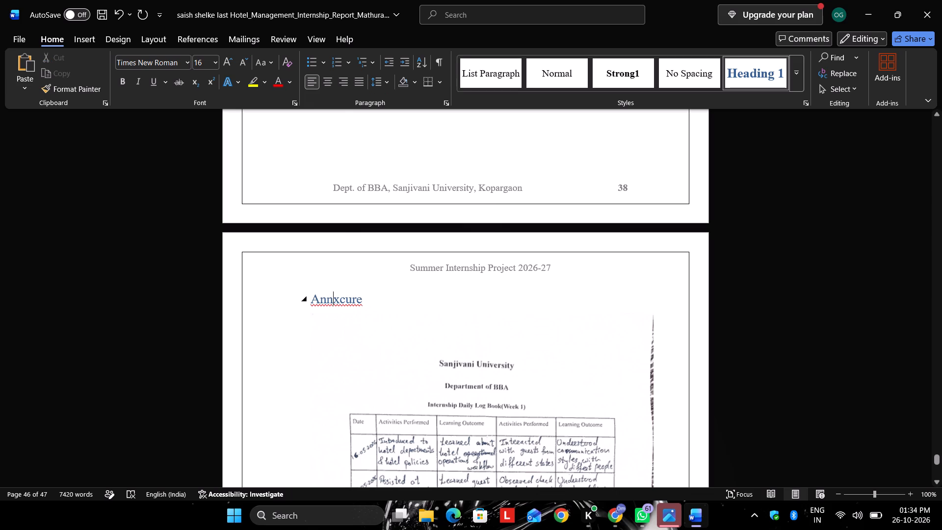
right_click(326, 297)
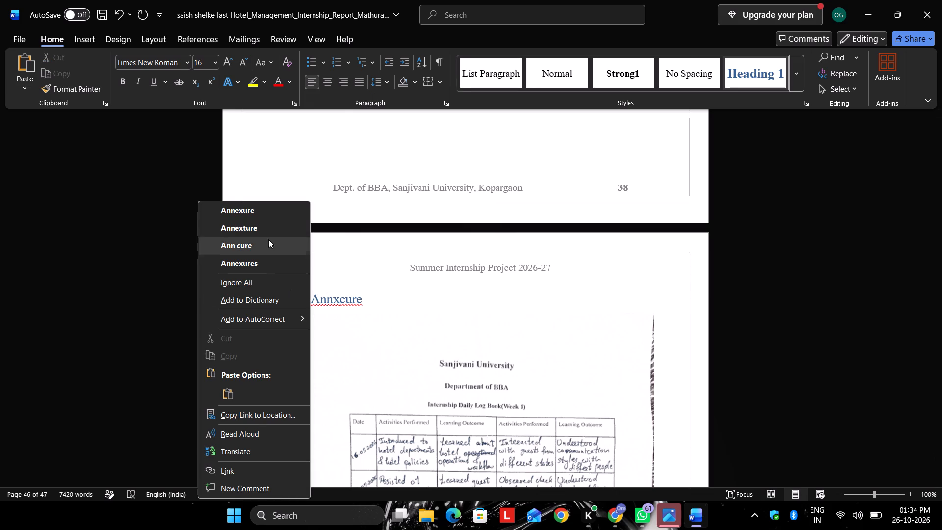
click(270, 212)
Append the number 1 directly after "Annexure" and insert a space at the start of the heading line.
key(1)
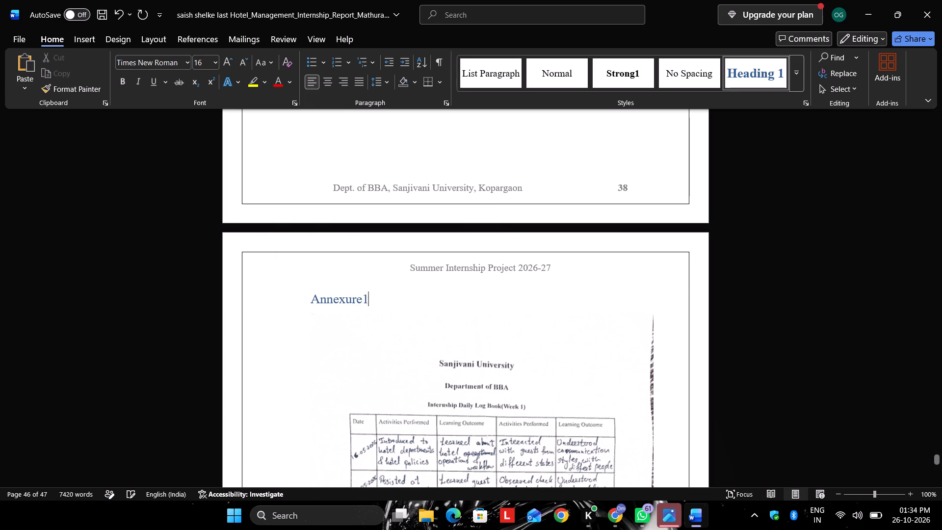
key(Left)
click(304, 238)
key(space)
Make the "Annexure1" heading above the Week 1 log book bold.
scroll(384, 341, down, 1)
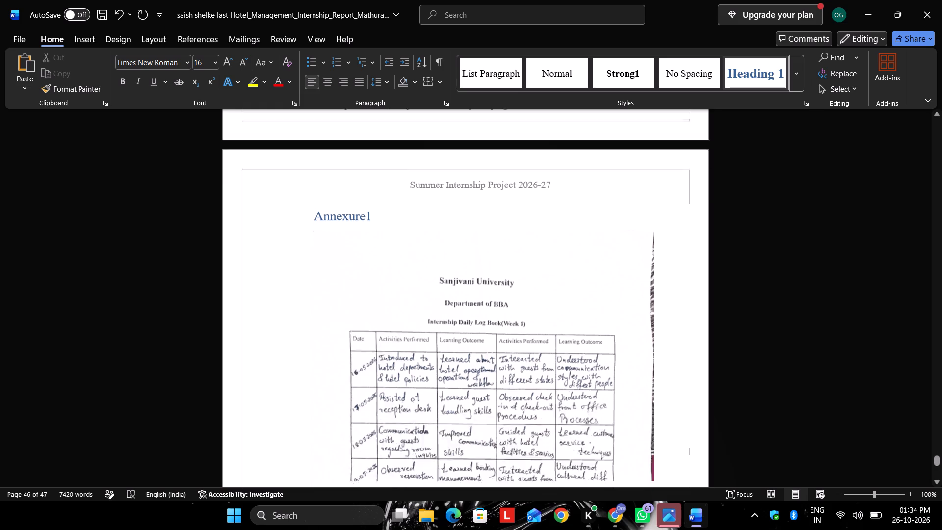
scroll(384, 341, down, 1)
double_click(331, 149)
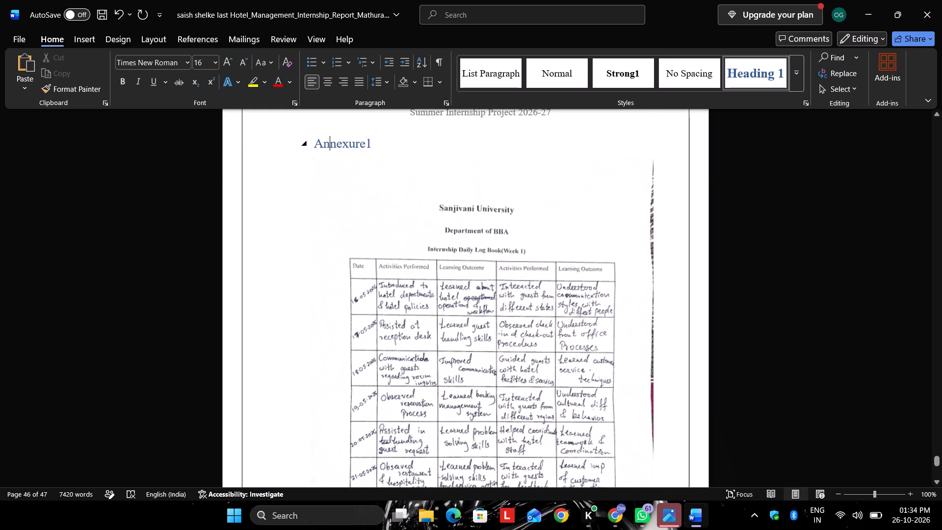
click(125, 84)
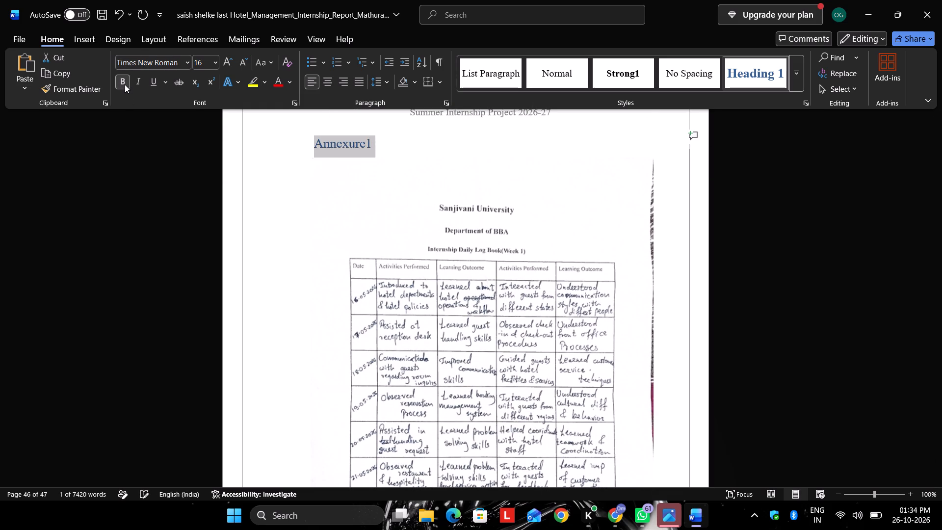
Insert a space between "Annexure" and "1" in the Week 1 log book heading.
click(367, 142)
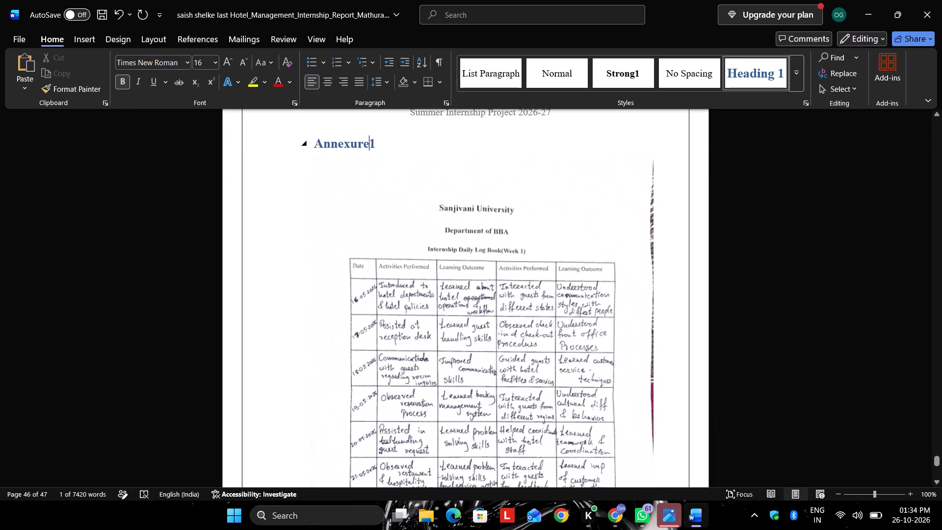
key(space)
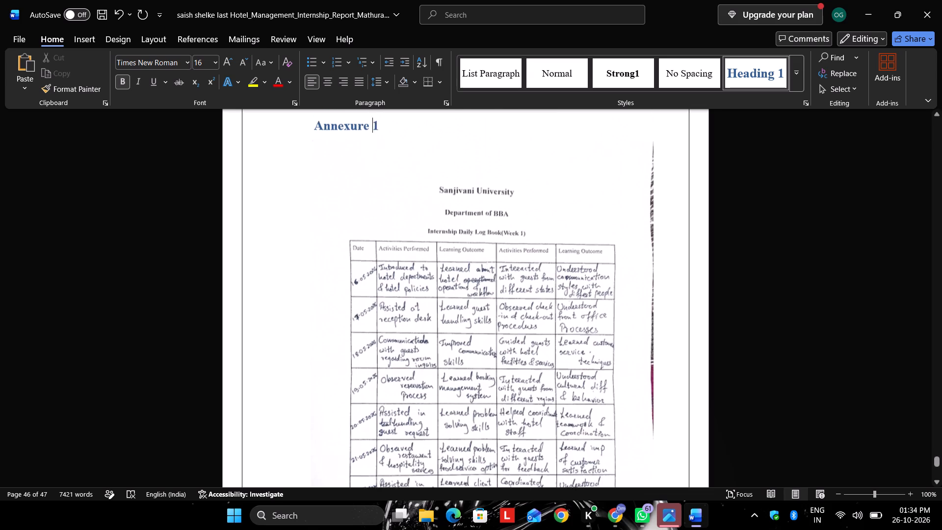
Copy the whole "Annexure 1" heading line to the top of the following page, above the scanned Week 2 log book.
triple_click(339, 137)
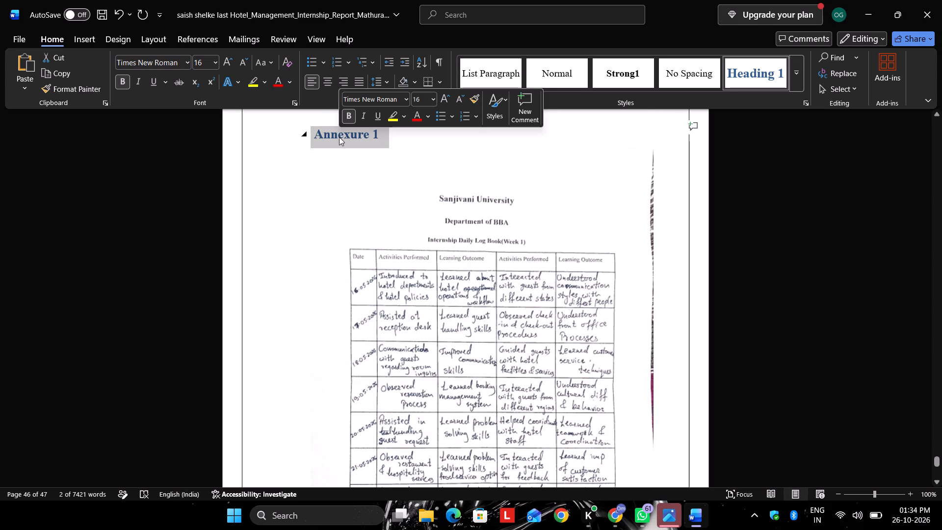
key(ctrl+c)
scroll(339, 137, down, 4)
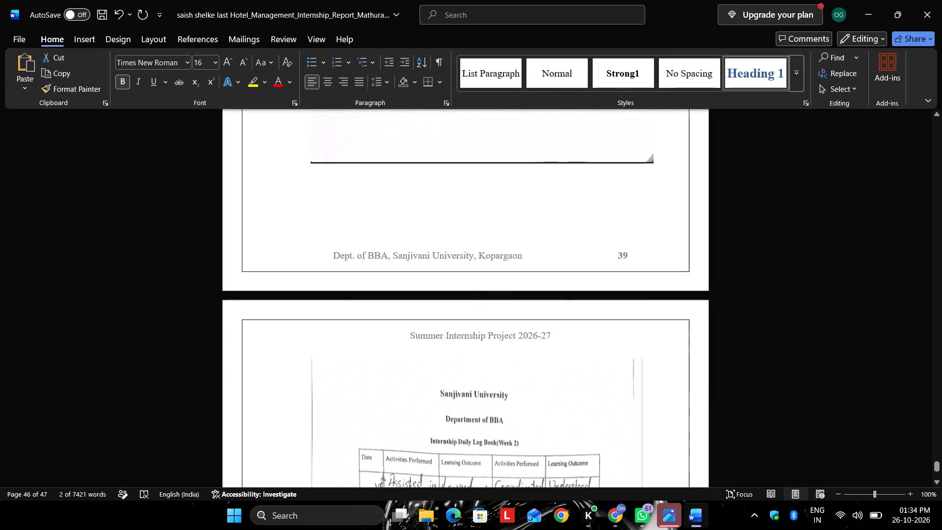
click(329, 346)
click(329, 346)
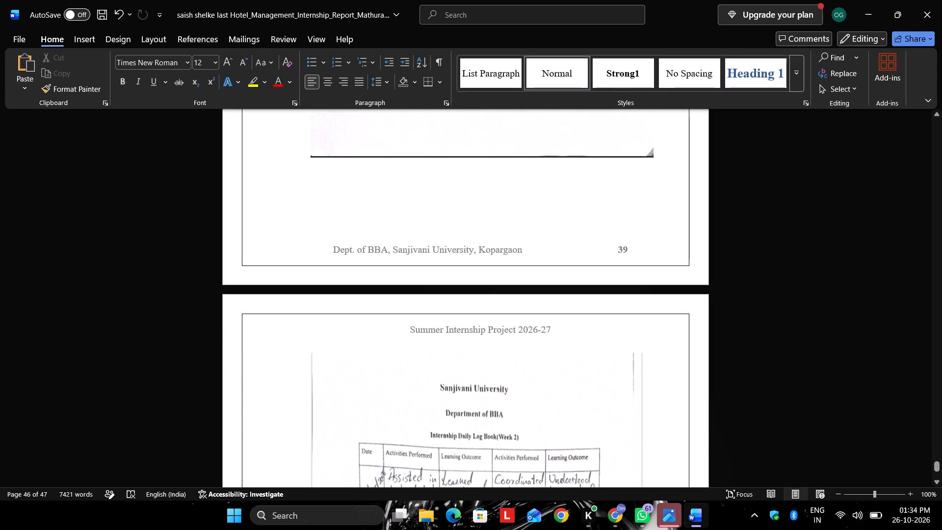
key(ctrl+v)
scroll(329, 346, up, 1)
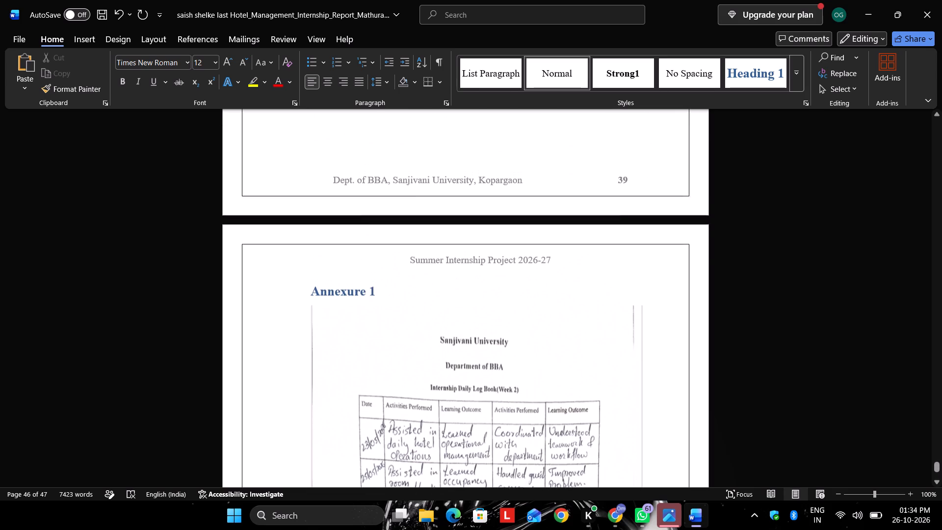
Change the number in the copied heading above the Week 2 log book to 2.
click(372, 289)
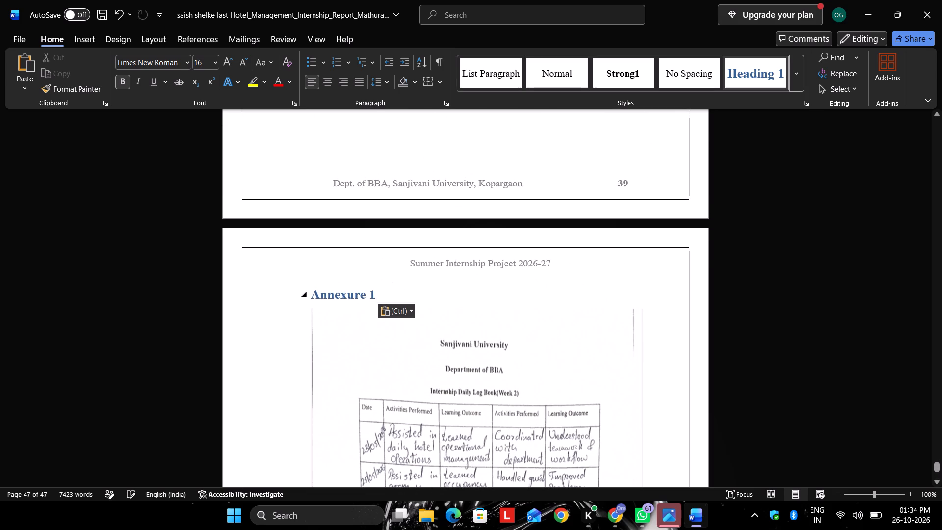
key(BackSpace)
key(2)
Review the report's front pages again, from the title page through the Acknowledgement and executive summary to the index table.
scroll(372, 289, up, 8)
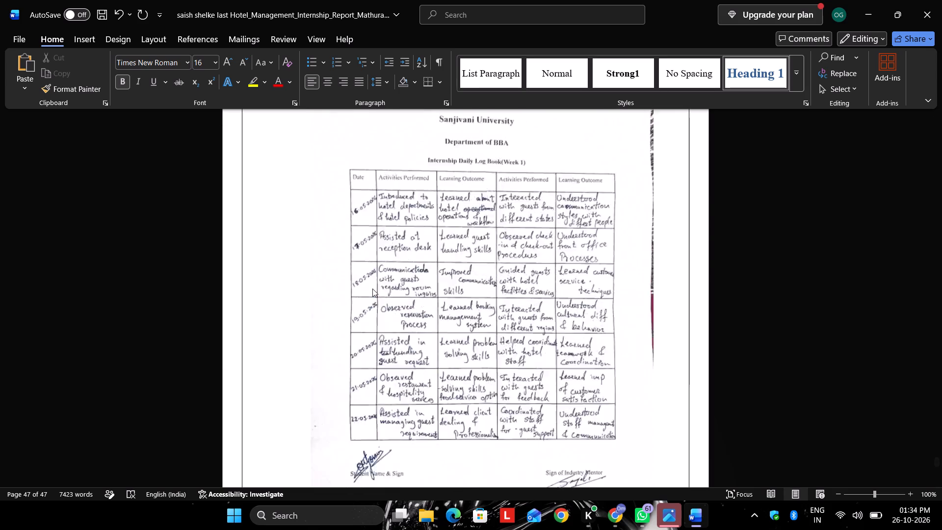
scroll(372, 289, up, 19)
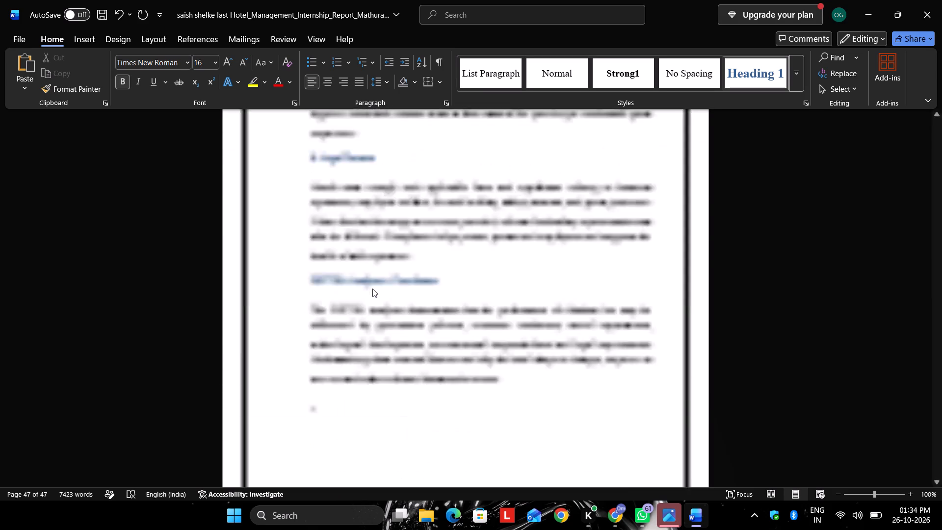
scroll(372, 289, up, 14)
scroll(372, 289, down, 2)
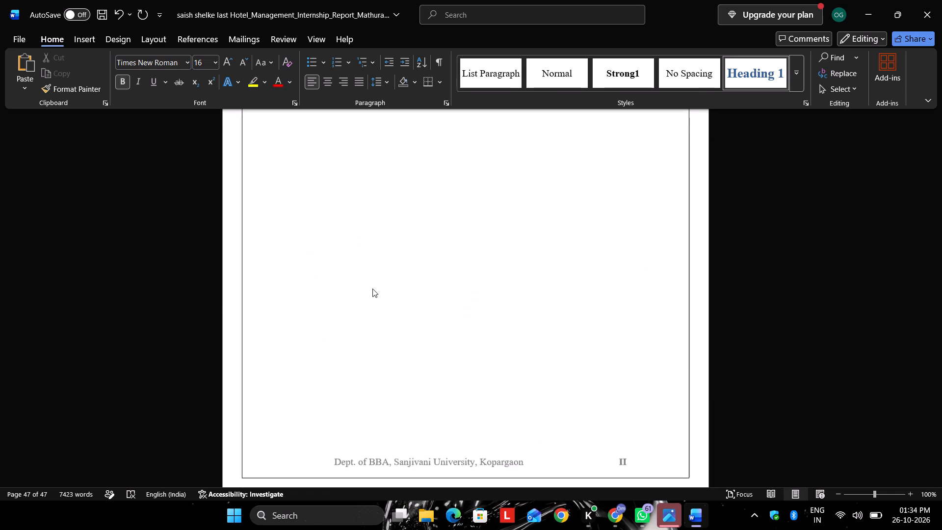
scroll(372, 289, down, 5)
scroll(372, 289, down, 20)
scroll(372, 289, down, 13)
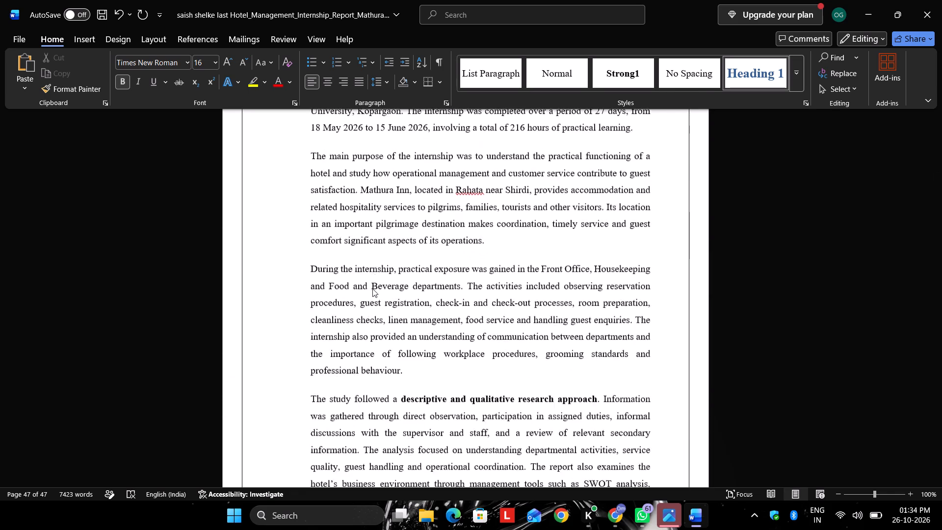
scroll(372, 289, down, 3)
scroll(372, 289, up, 8)
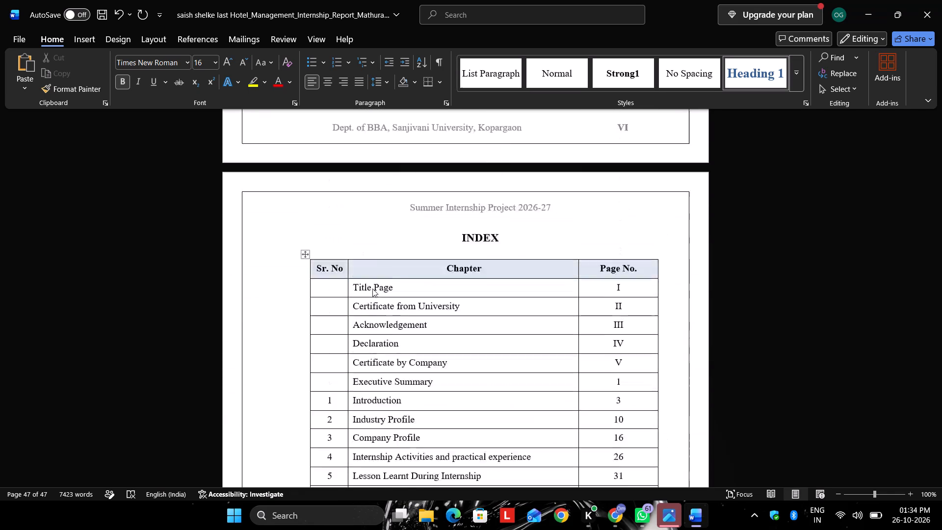
scroll(372, 289, up, 13)
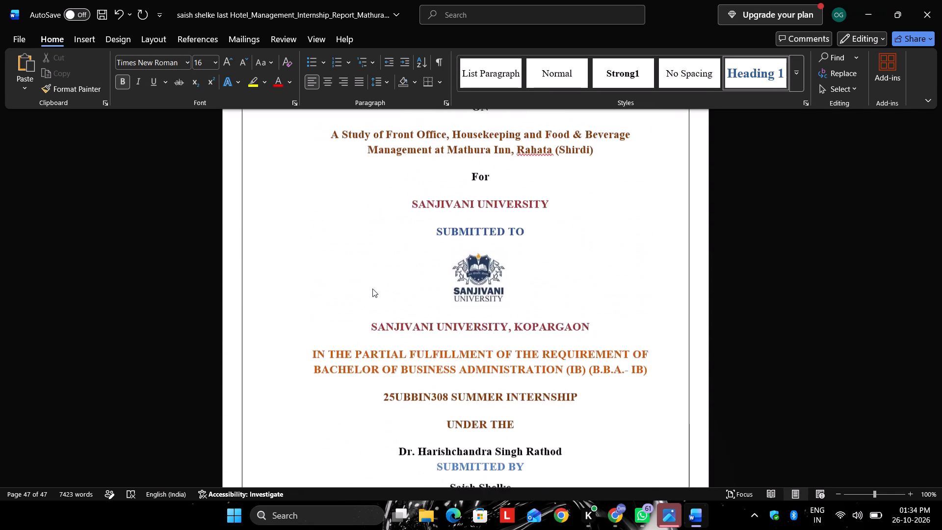
scroll(372, 289, down, 13)
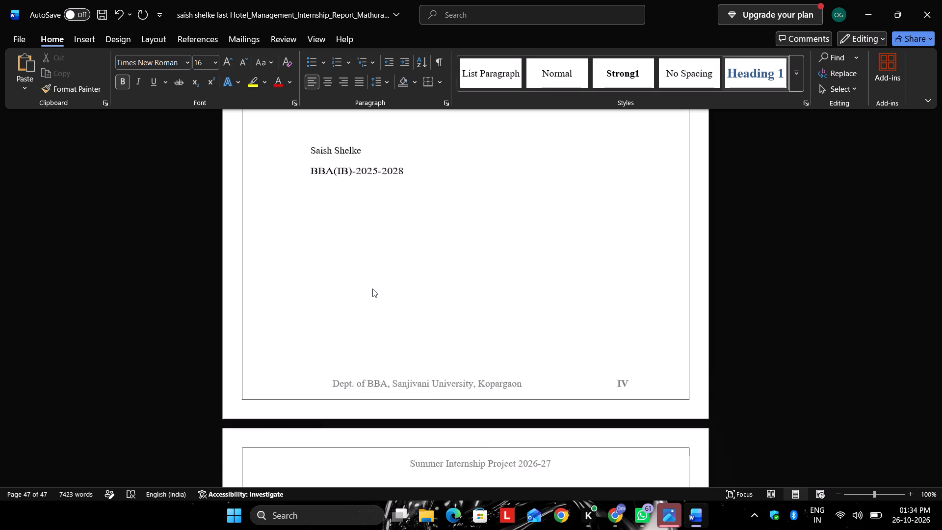
scroll(372, 289, down, 1)
scroll(372, 289, up, 2)
scroll(372, 289, down, 6)
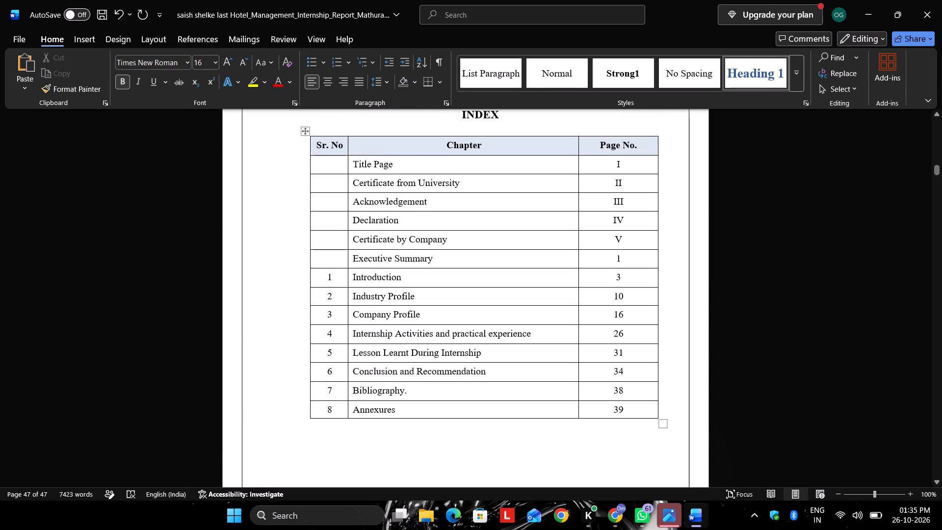
Delete the blank page before the "Certificate" heading so the certificate page directly follows the title page.
scroll(404, 188, up, 7)
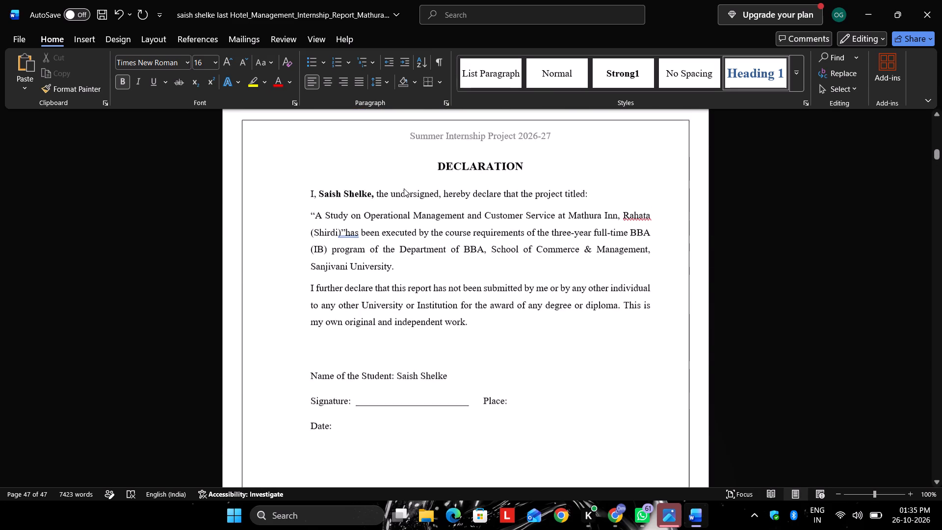
scroll(404, 188, up, 8)
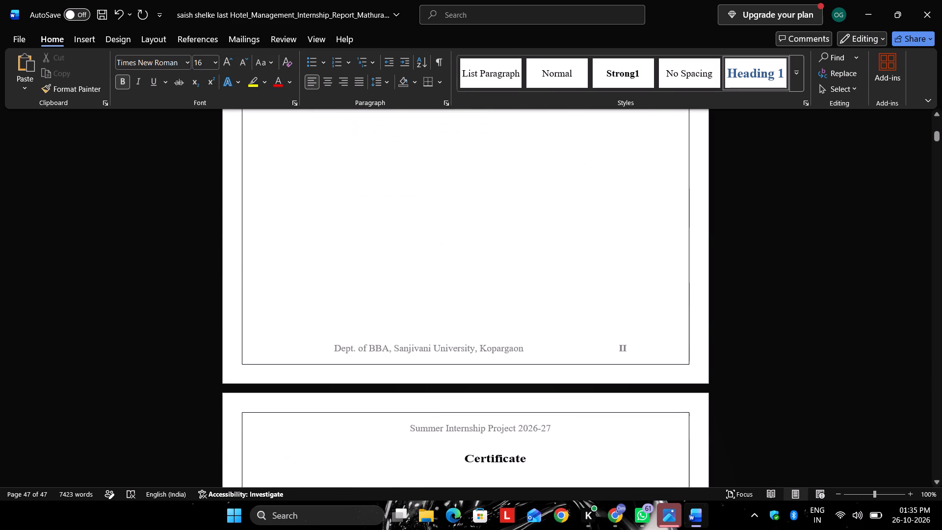
scroll(404, 188, down, 1)
click(454, 422)
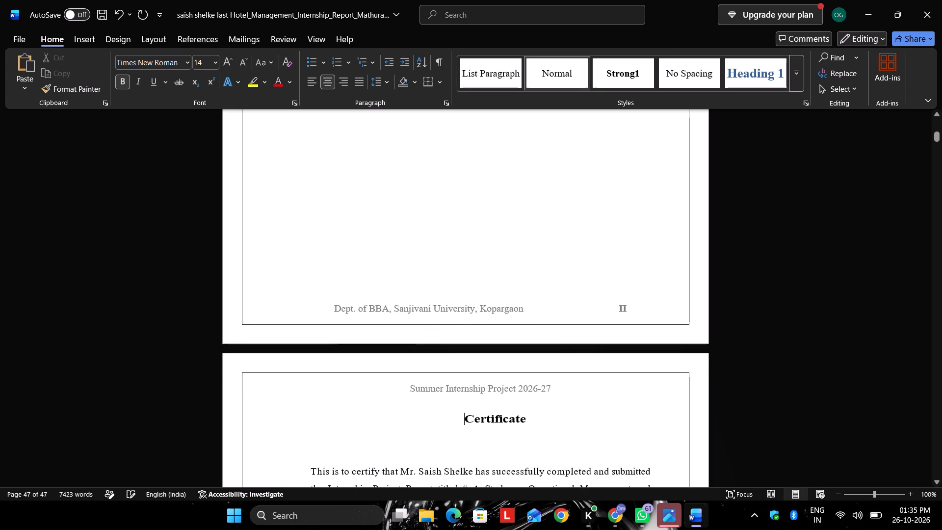
key(BackSpace)
key(BackSpace)
key(BackSpace)
scroll(454, 422, up, 1)
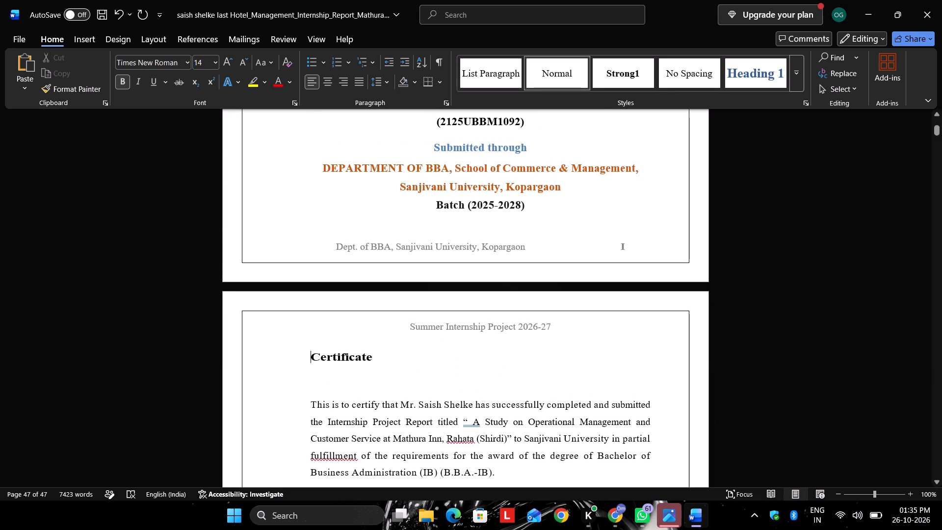
Shift the "Certificate" heading away from the left margin with leading spaces and centre-align it above the certificate text.
key(space)
key(space)
key(space)
key(space)
key(space)
key(space)
key(space)
key(space)
key(space)
key(space)
key(space)
key(space)
key(space)
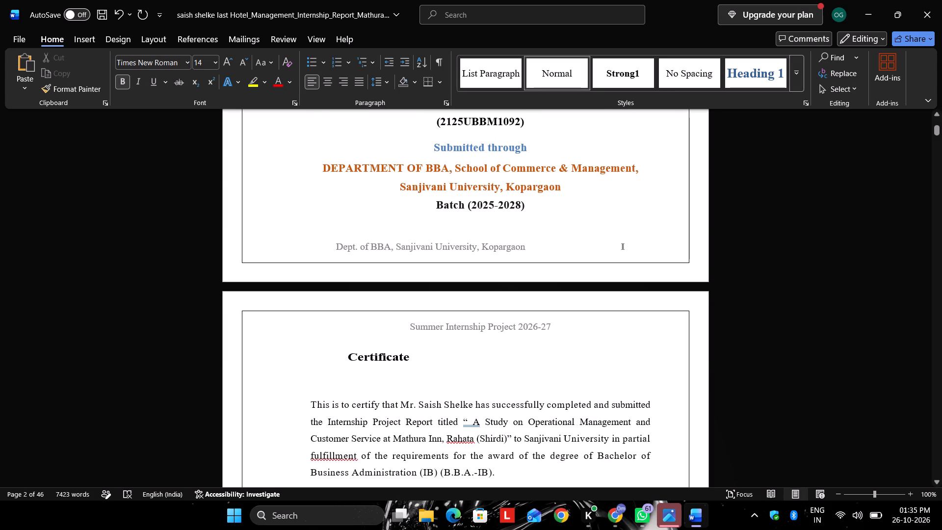
click(325, 84)
Check the front pages from the Certificate through the Acknowledgement and Declaration to the scanned Hotel Mathura Inn certificate.
scroll(416, 425, down, 2)
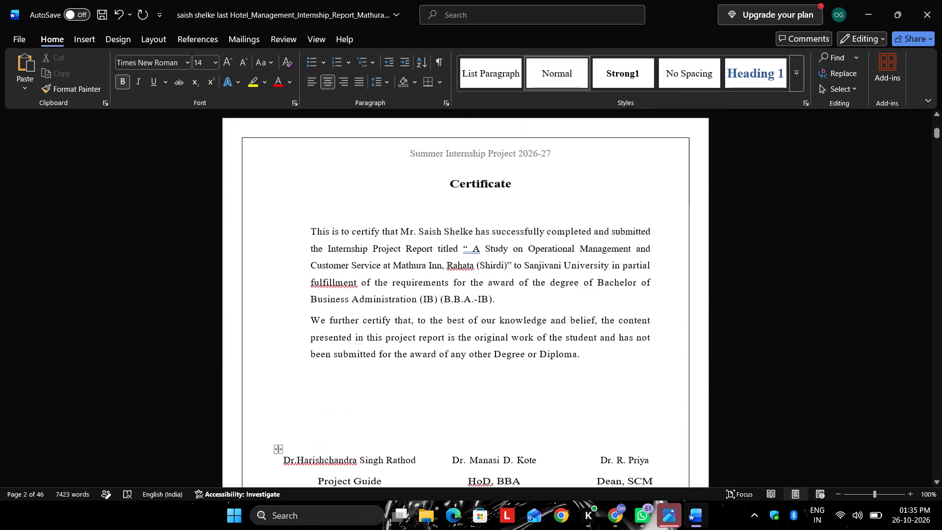
scroll(416, 425, down, 4)
scroll(416, 425, up, 2)
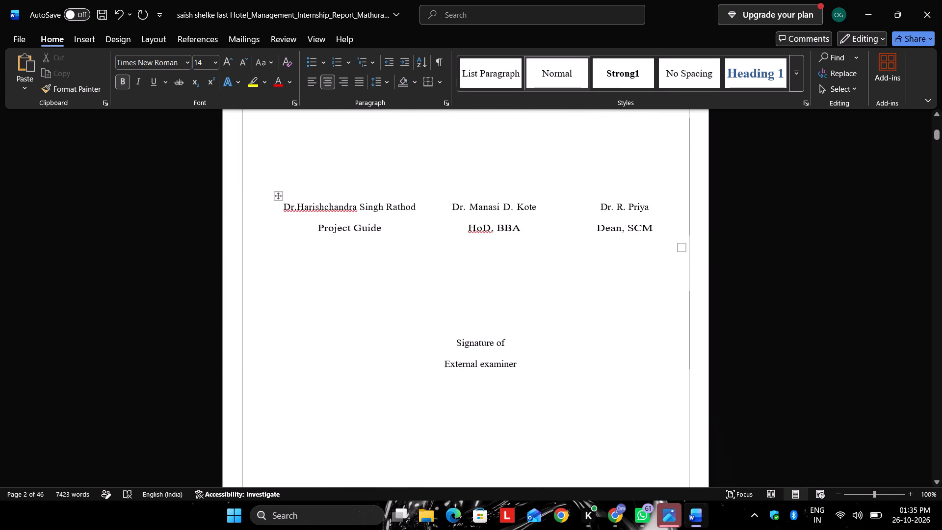
scroll(306, 255, down, 3)
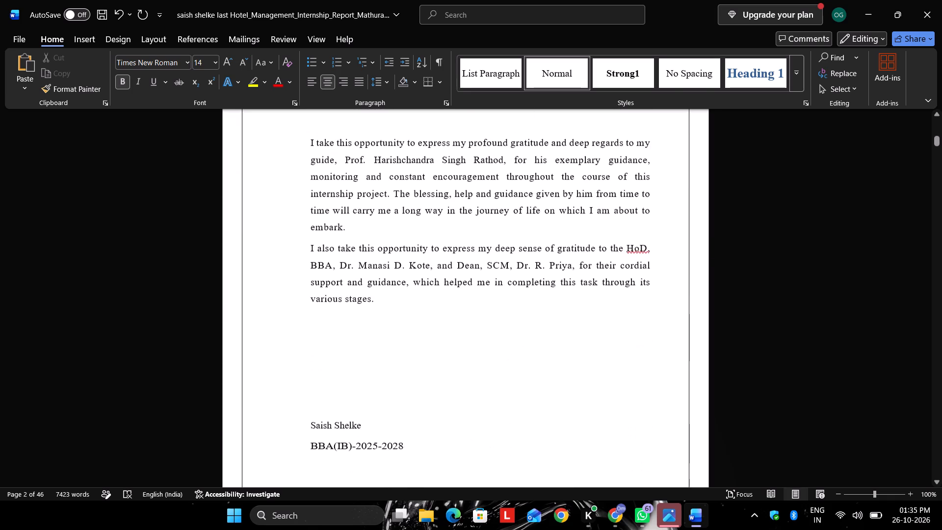
scroll(306, 255, down, 6)
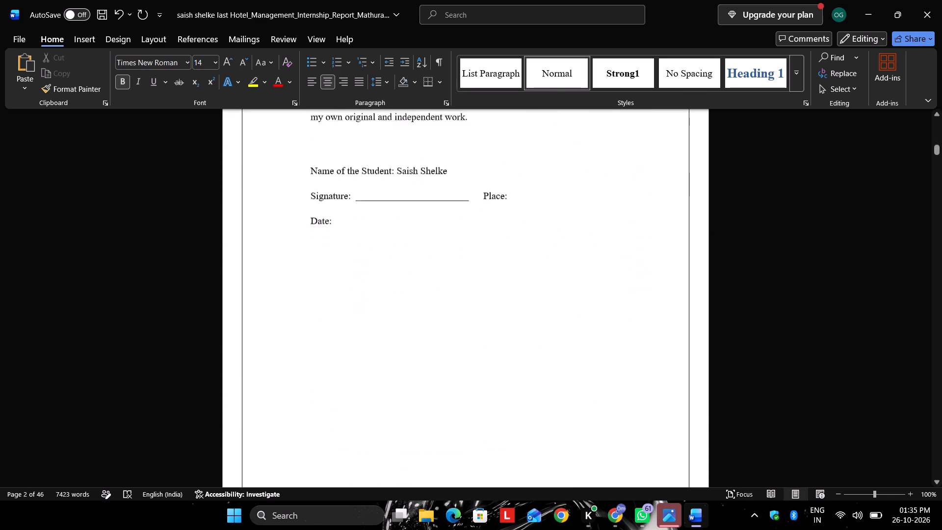
scroll(306, 255, down, 4)
click(432, 259)
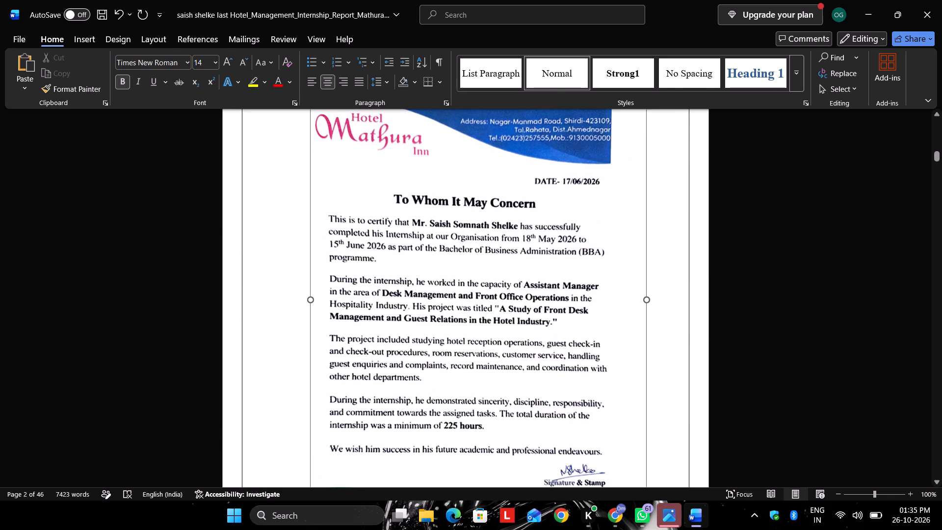
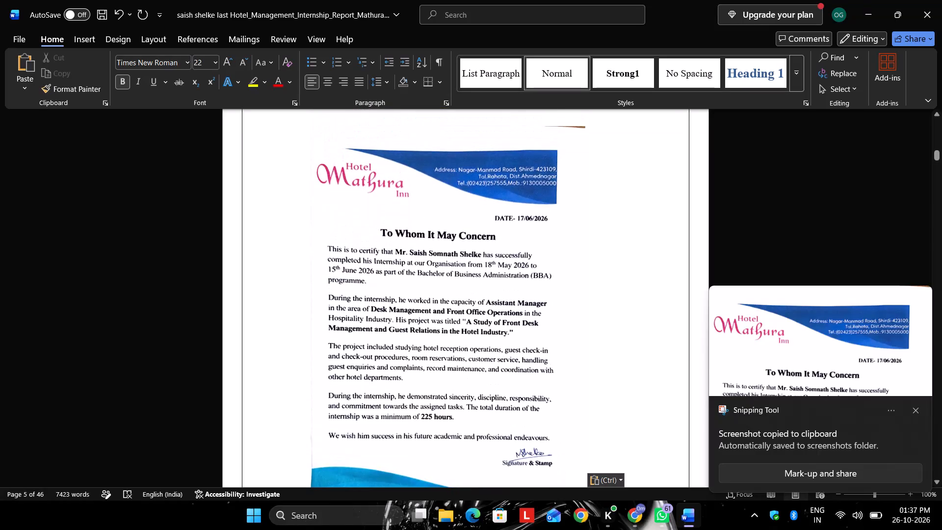
Enlarge the scanned Hotel Mathura Inn certificate image proportionally so it fills more of the page within the border.
scroll(449, 239, up, 2)
click(405, 270)
scroll(484, 278, down, 6)
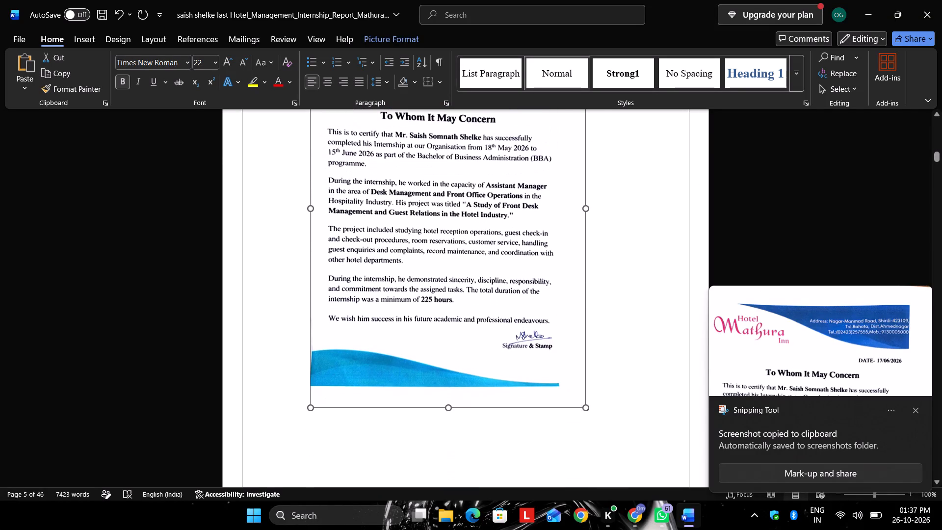
drag(585, 407, 598, 424)
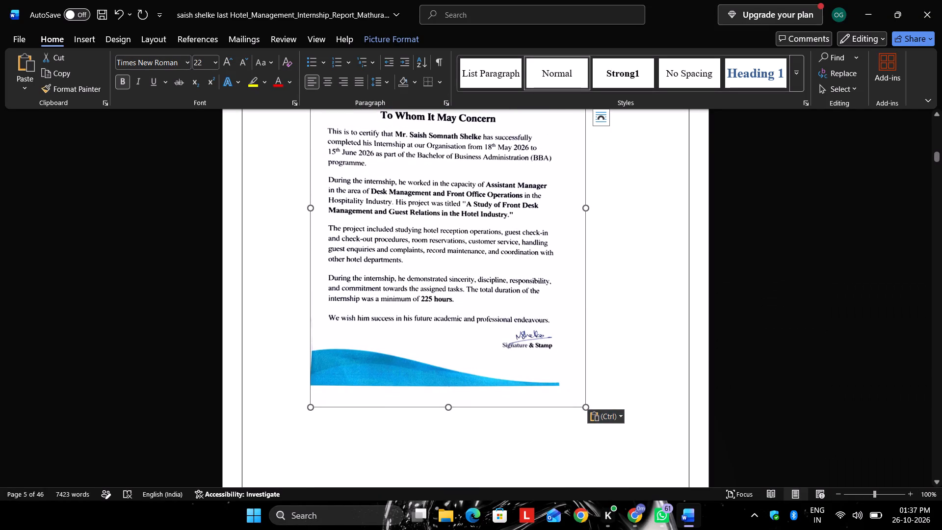
drag(585, 407, 596, 419)
click(606, 382)
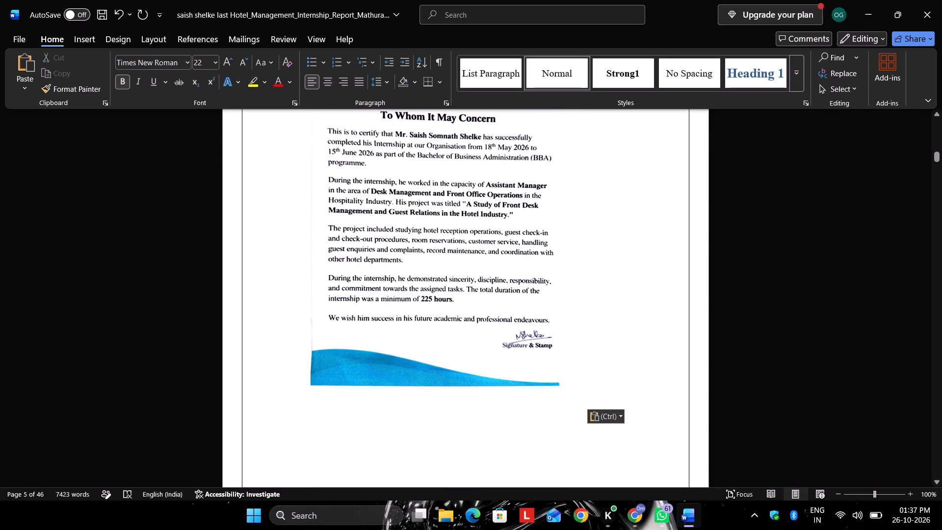
click(537, 371)
scroll(538, 422, down, 2)
scroll(543, 416, up, 3)
scroll(547, 408, down, 3)
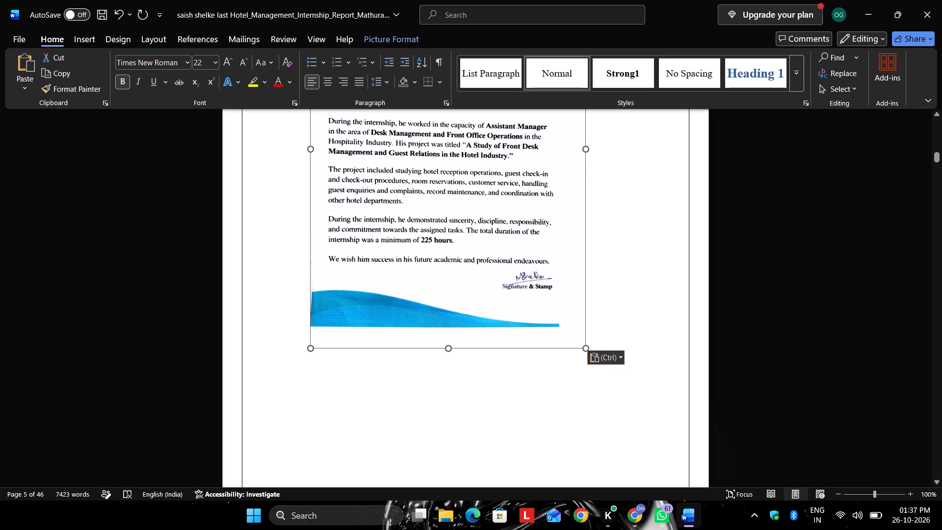
drag(584, 347, 604, 381)
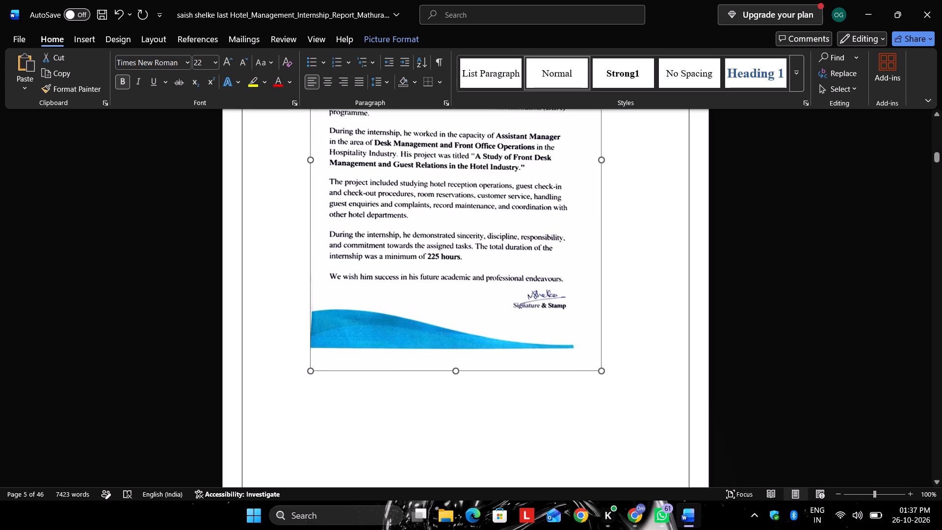
drag(604, 381, 613, 424)
scroll(583, 374, up, 6)
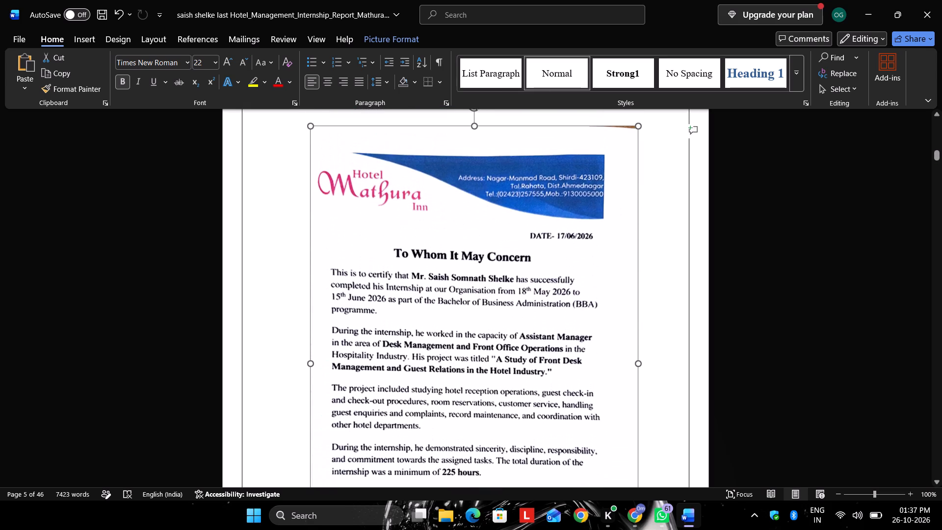
Stretch the scanned certificate image taller, extending its bottom edge towards the page footer without changing its width.
ctrl+scroll(583, 374, down, 3)
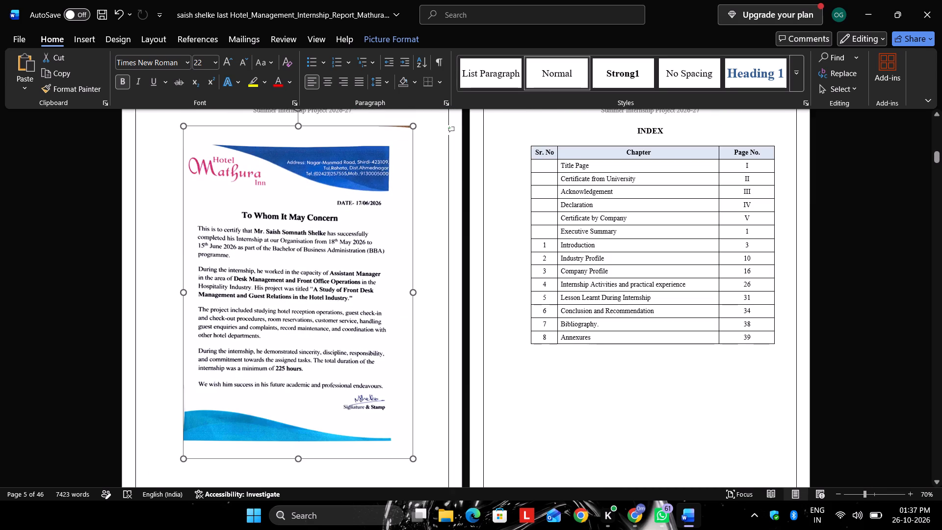
scroll(412, 317, down, 3)
ctrl+scroll(407, 315, up, 1)
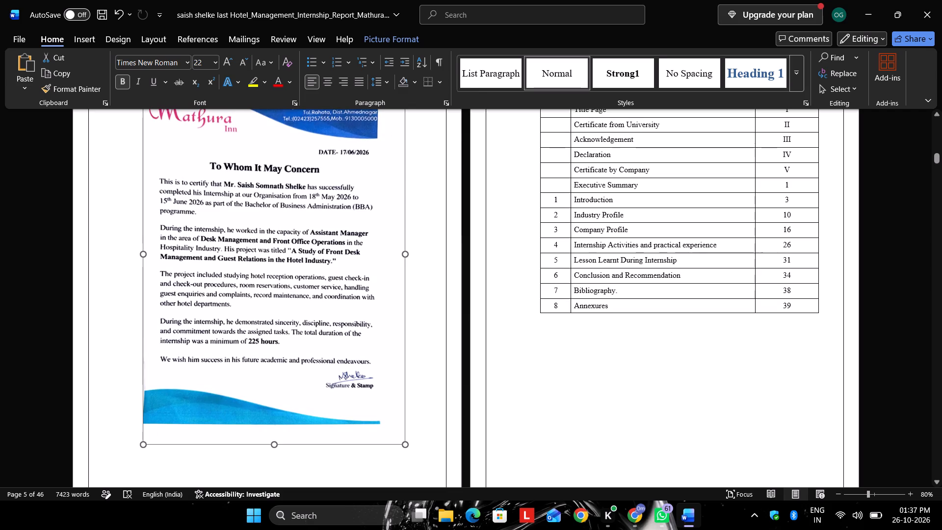
ctrl+scroll(418, 313, up, 1)
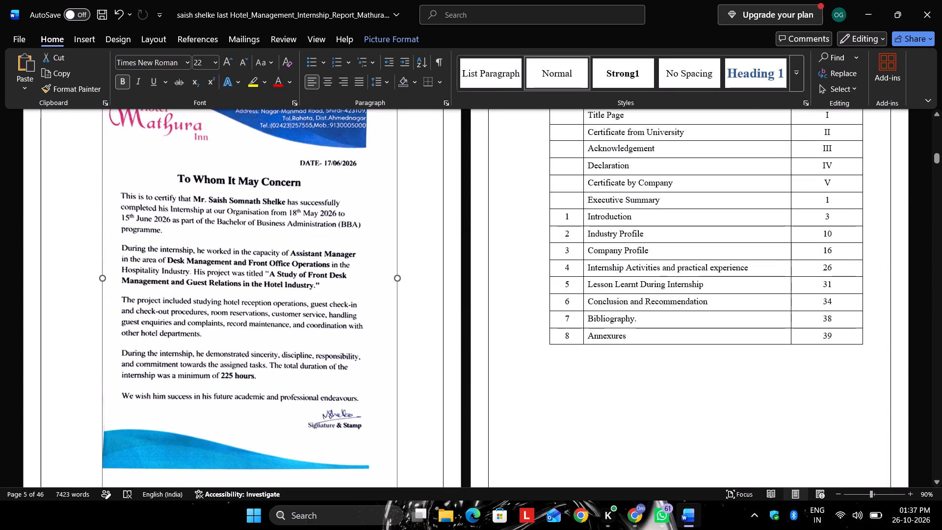
ctrl+scroll(414, 310, up, 1)
scroll(496, 309, down, 3)
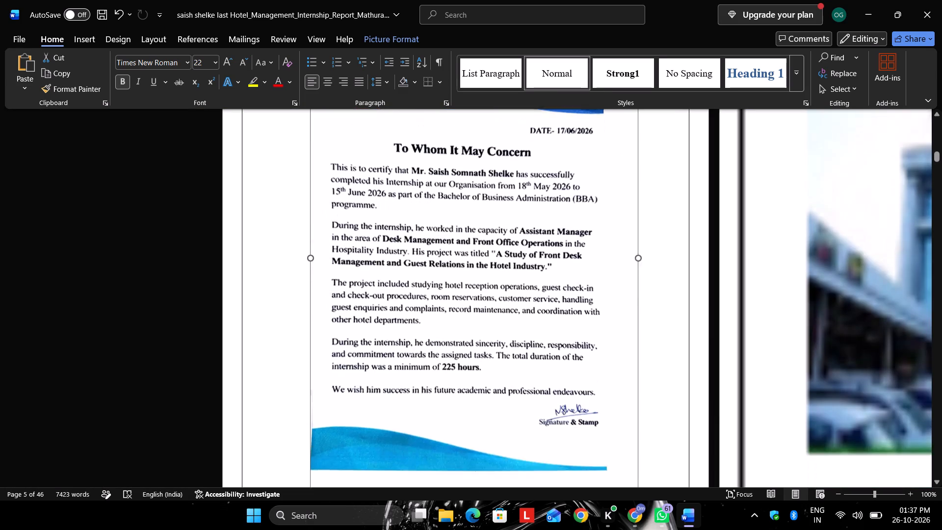
scroll(496, 309, down, 6)
drag(473, 274, 476, 281)
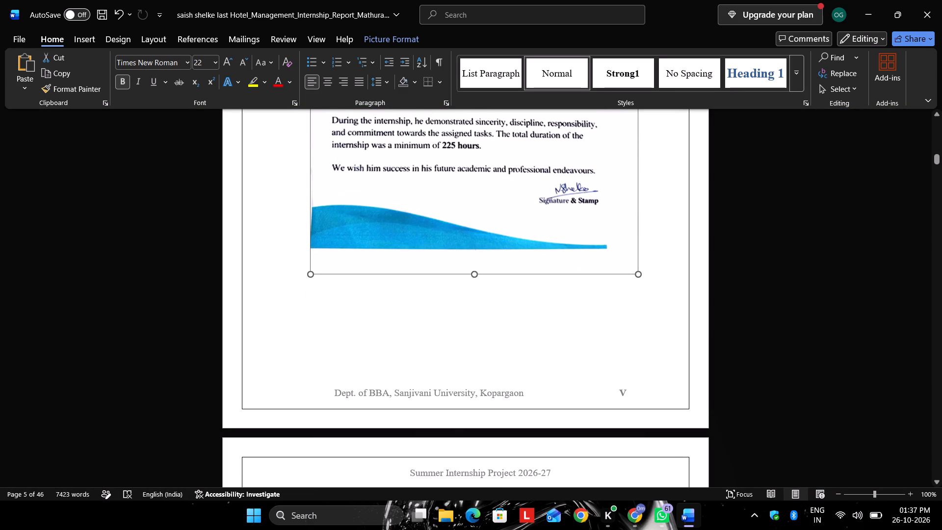
drag(476, 281, 478, 319)
scroll(478, 319, up, 2)
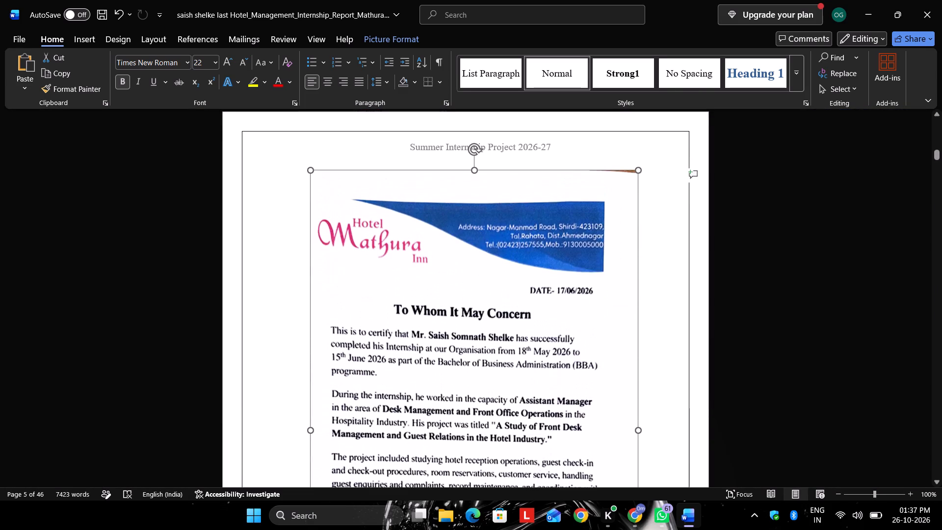
Check the pages from the index through the Executive Summary to Chapter 1 Introduction, including their footer page numbers.
scroll(478, 319, down, 12)
scroll(480, 319, down, 10)
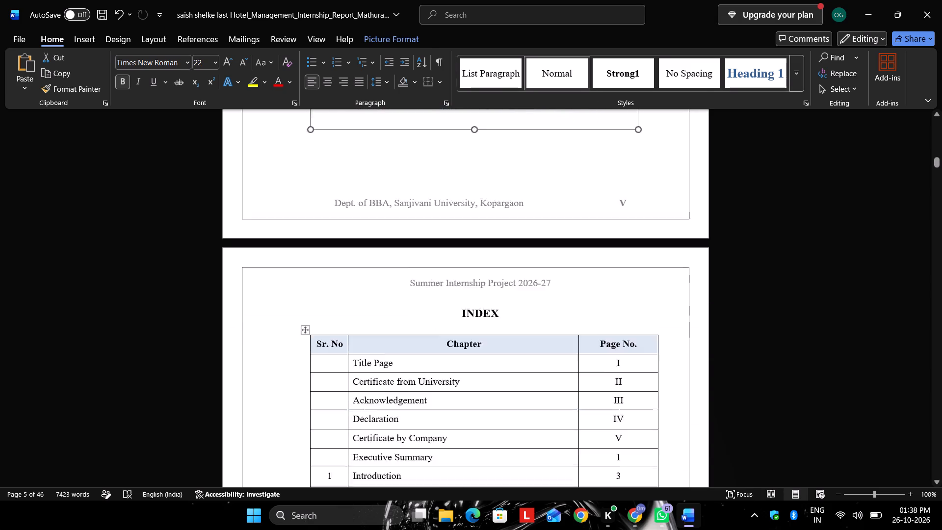
scroll(513, 309, down, 19)
scroll(523, 312, down, 17)
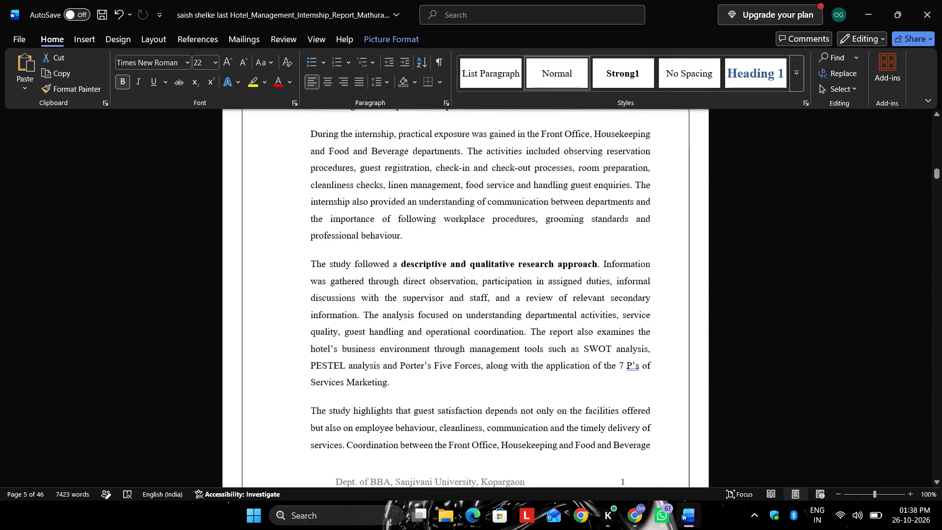
scroll(526, 313, down, 10)
scroll(526, 313, down, 18)
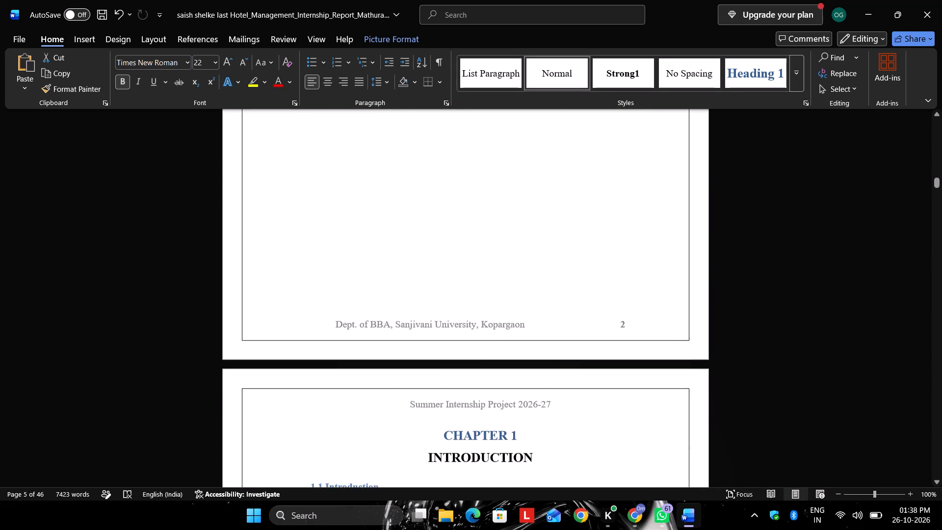
scroll(526, 314, up, 20)
scroll(526, 314, up, 16)
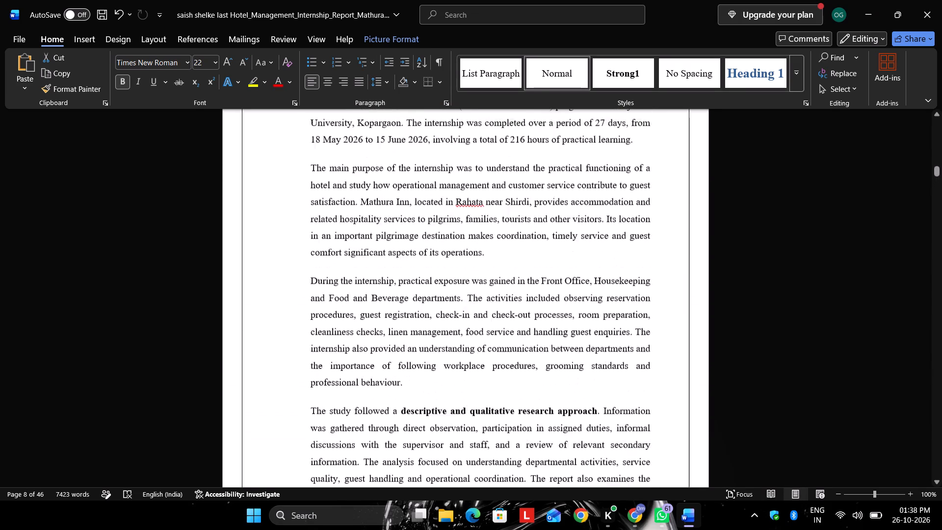
scroll(520, 311, up, 6)
scroll(520, 311, down, 1)
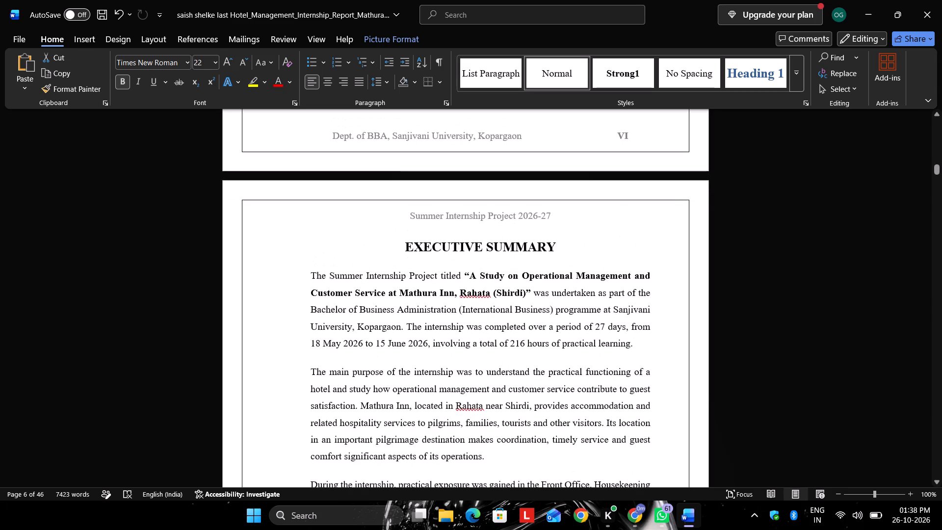
scroll(517, 314, down, 14)
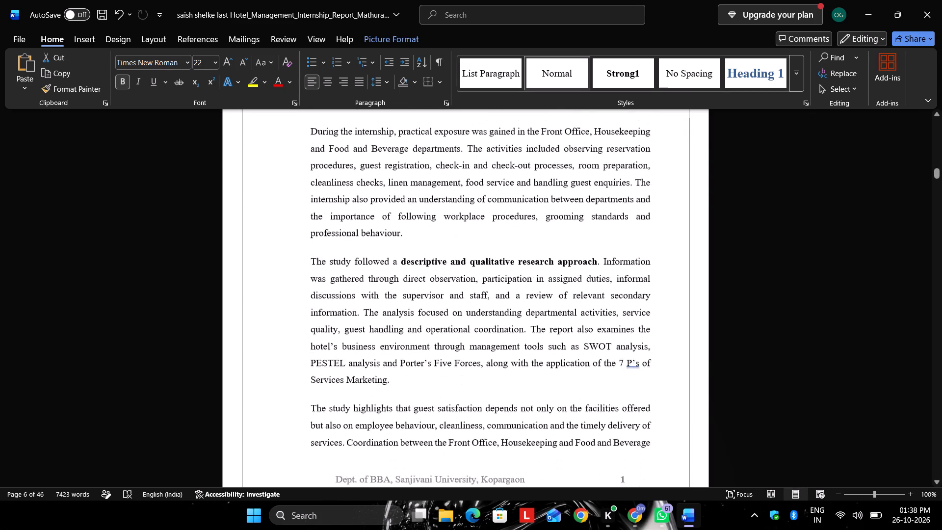
scroll(515, 328, down, 20)
scroll(515, 328, down, 17)
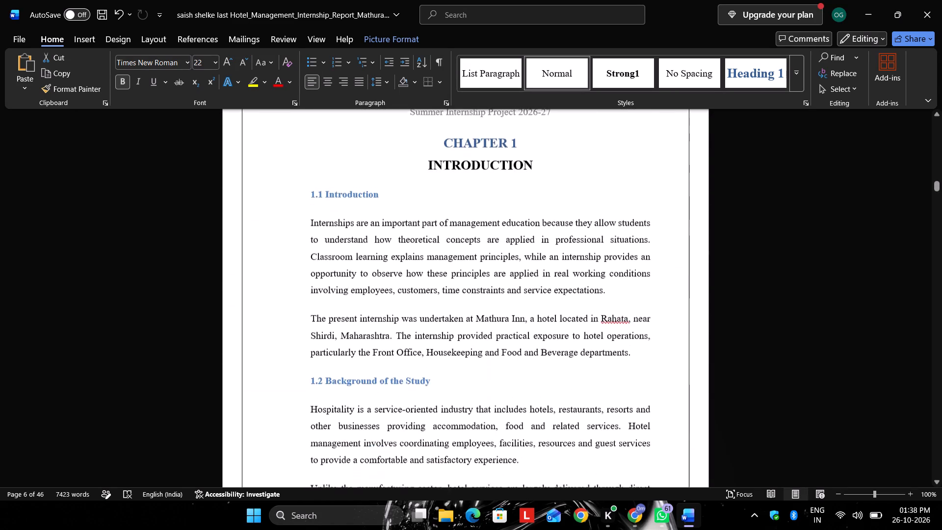
scroll(513, 334, down, 14)
scroll(513, 334, up, 14)
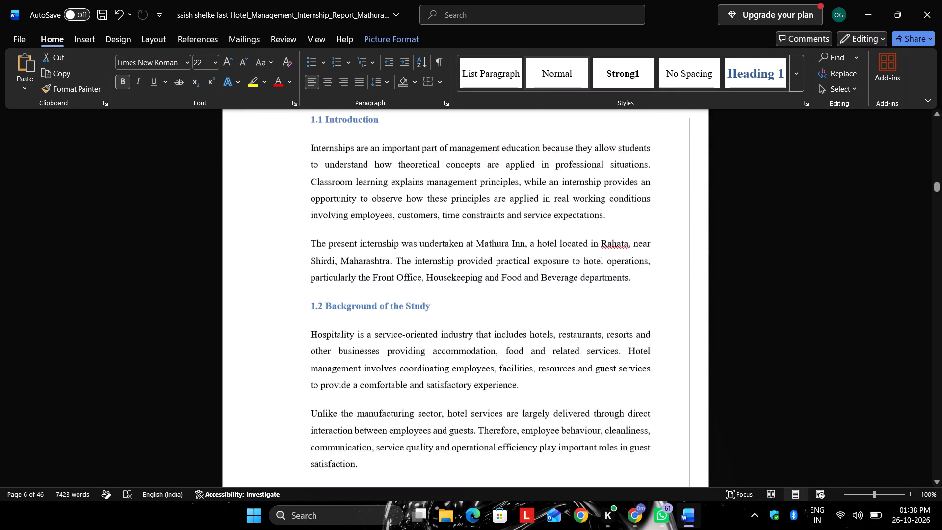
scroll(513, 334, up, 11)
scroll(513, 334, up, 20)
scroll(513, 334, up, 4)
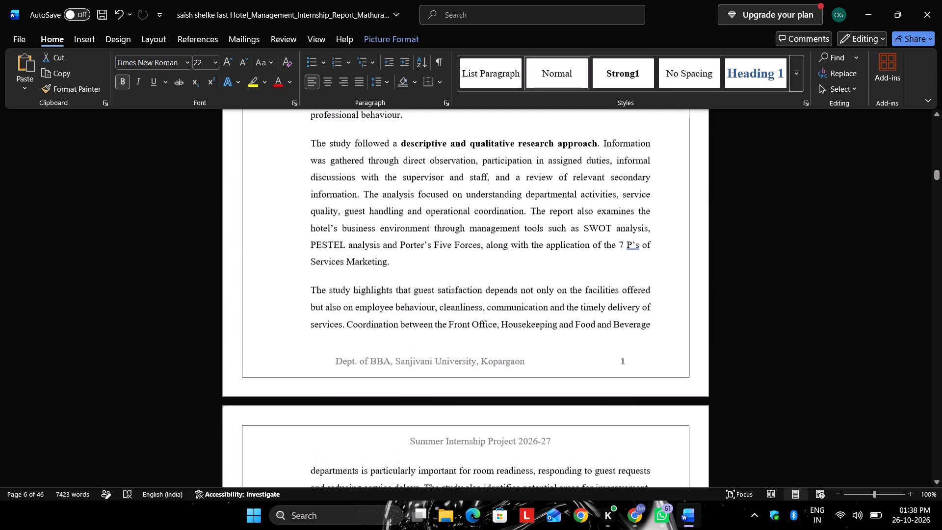
Change the footer page number format of Section 2, which starts at the Executive Summary, to I, II, III.
click(624, 360)
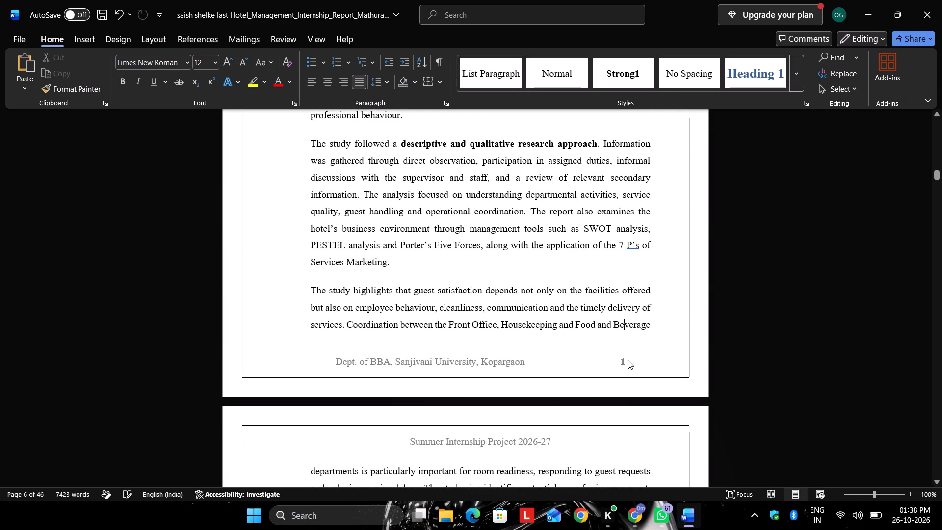
click(628, 360)
click(633, 360)
click(559, 347)
double_click(637, 367)
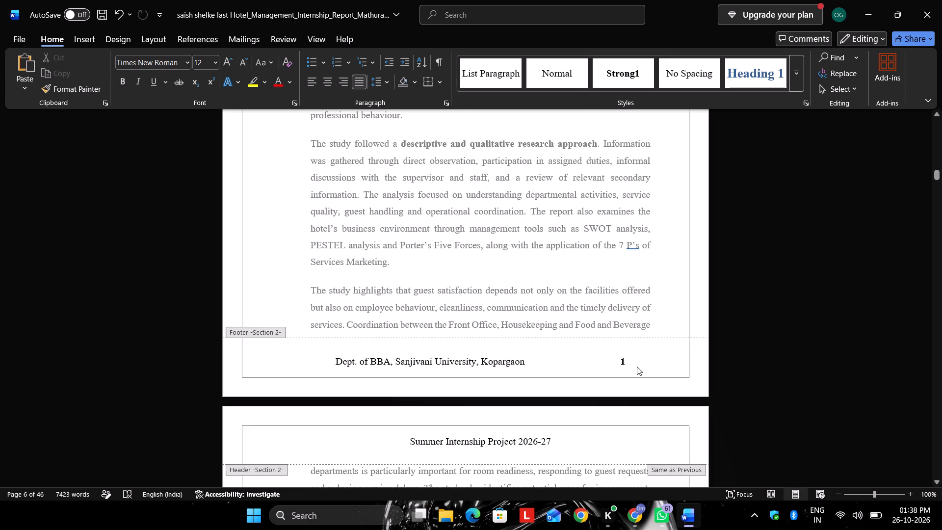
click(632, 364)
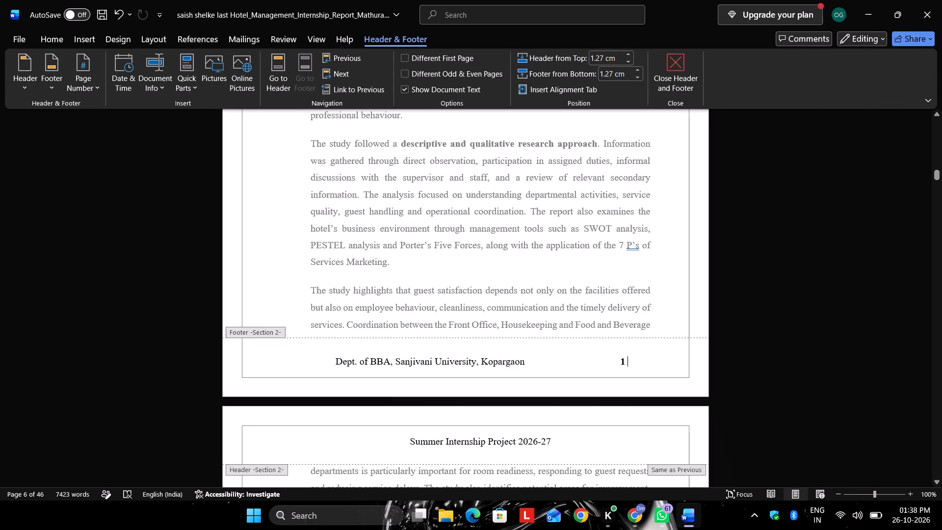
scroll(595, 362, down, 8)
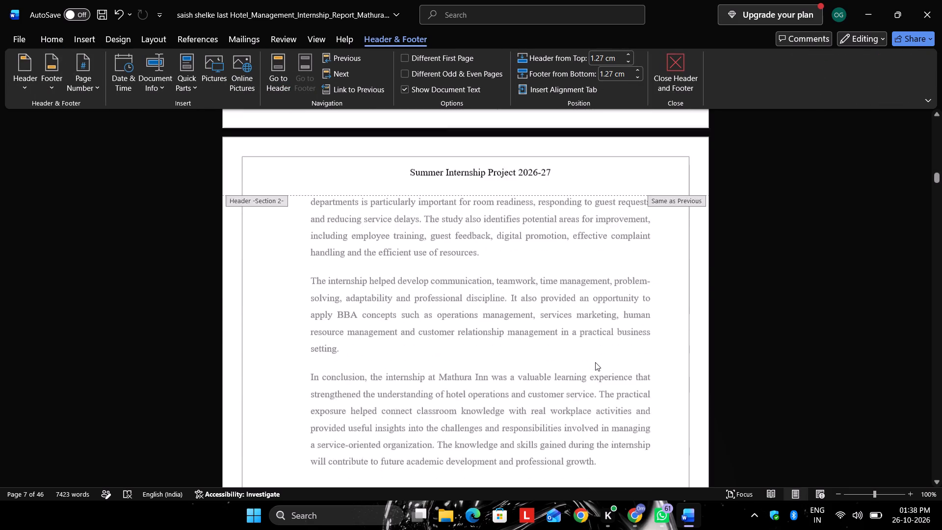
scroll(595, 362, down, 16)
double_click(632, 351)
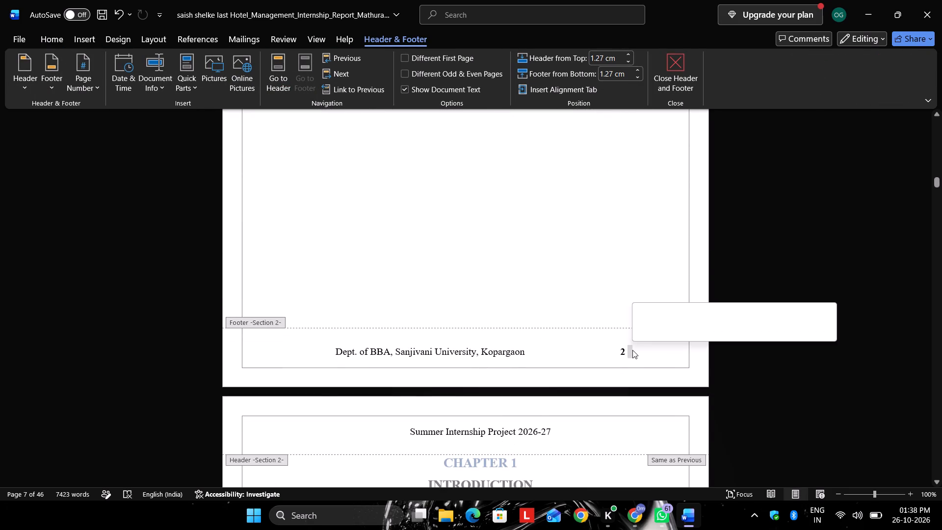
click(621, 353)
click(631, 353)
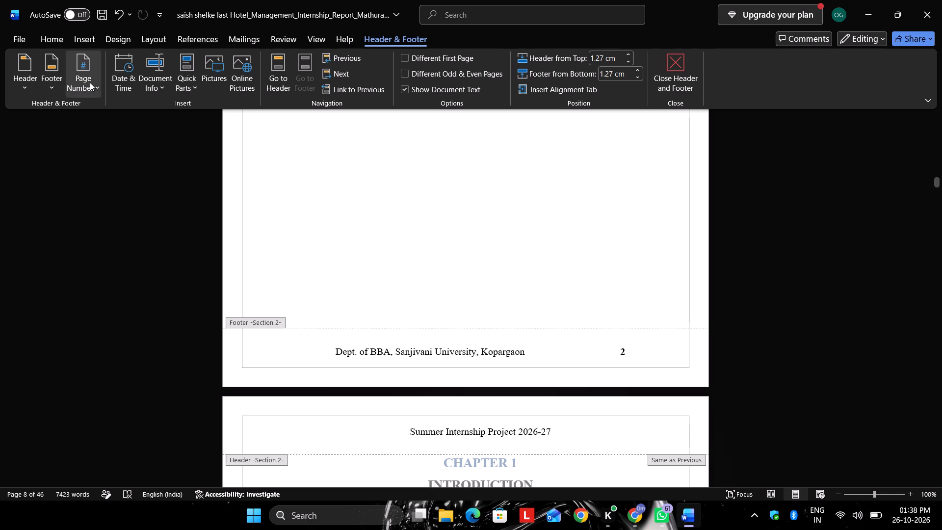
click(90, 82)
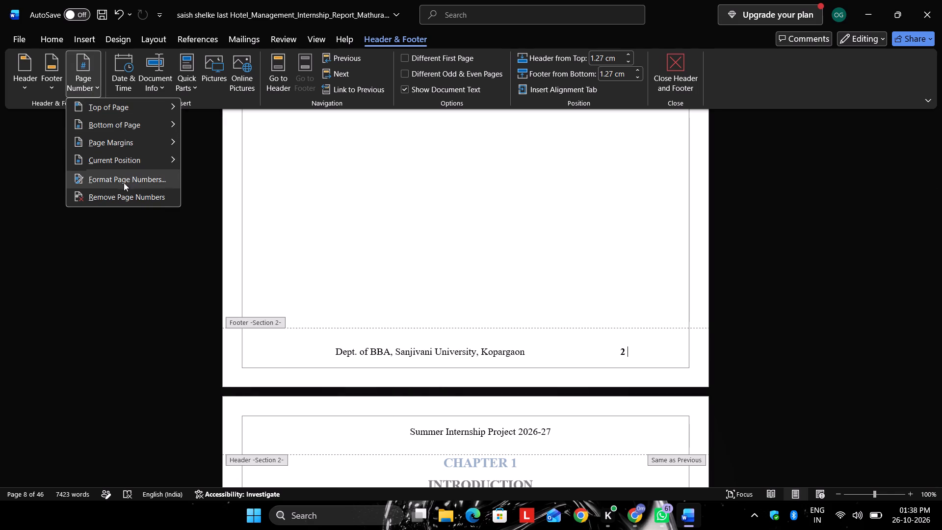
click(89, 290)
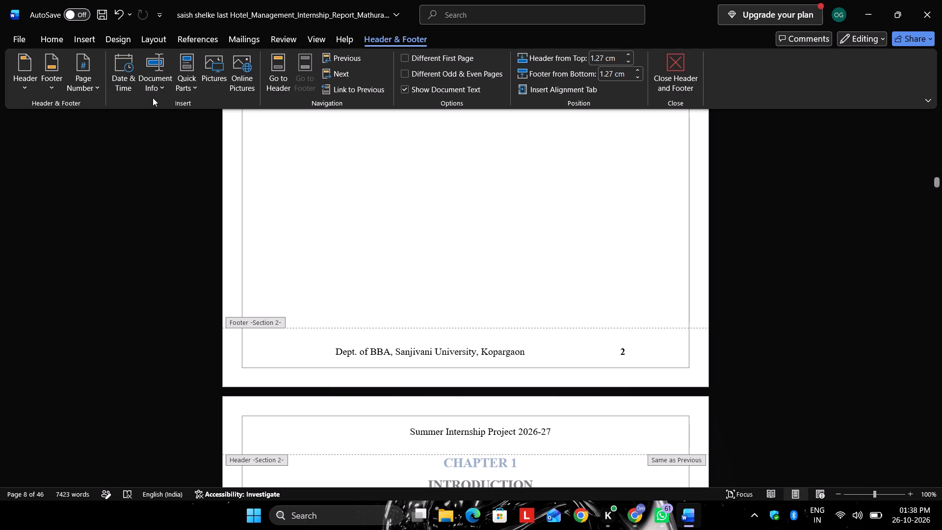
click(95, 70)
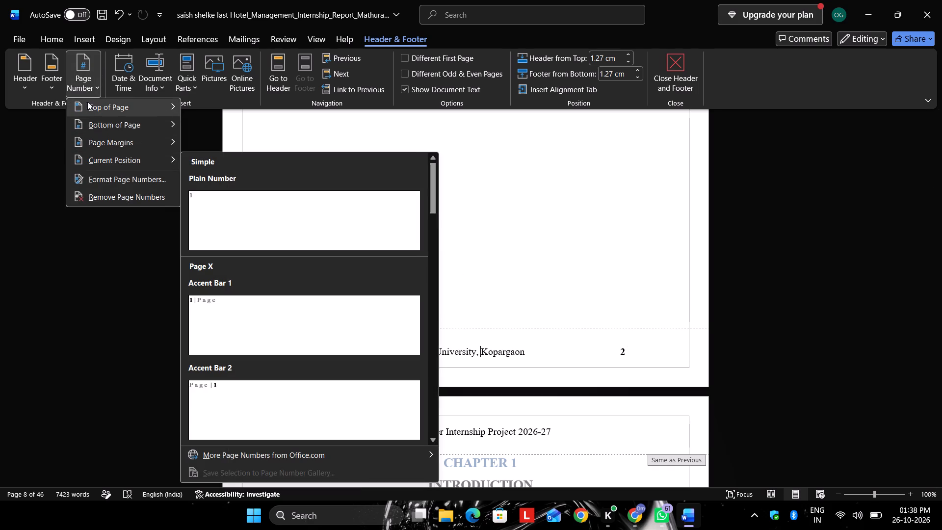
click(98, 180)
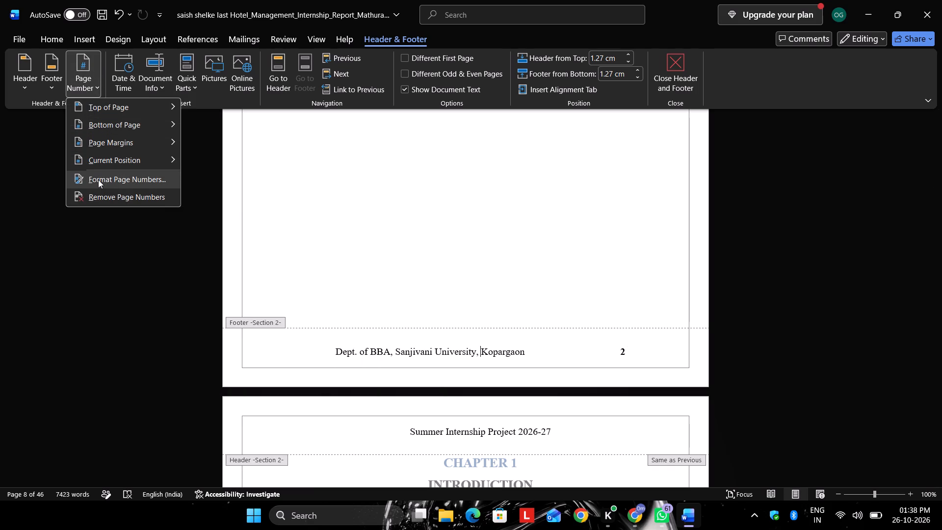
click(539, 181)
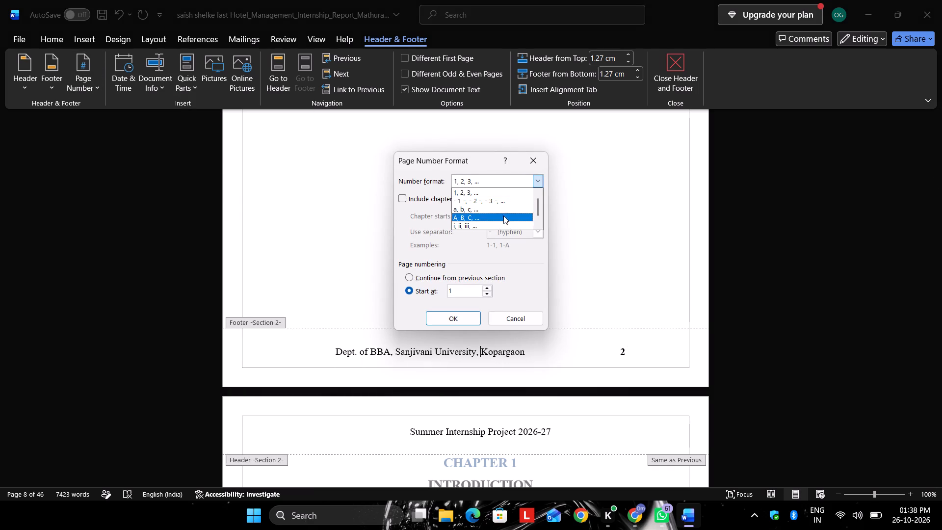
scroll(495, 221, down, 3)
click(478, 225)
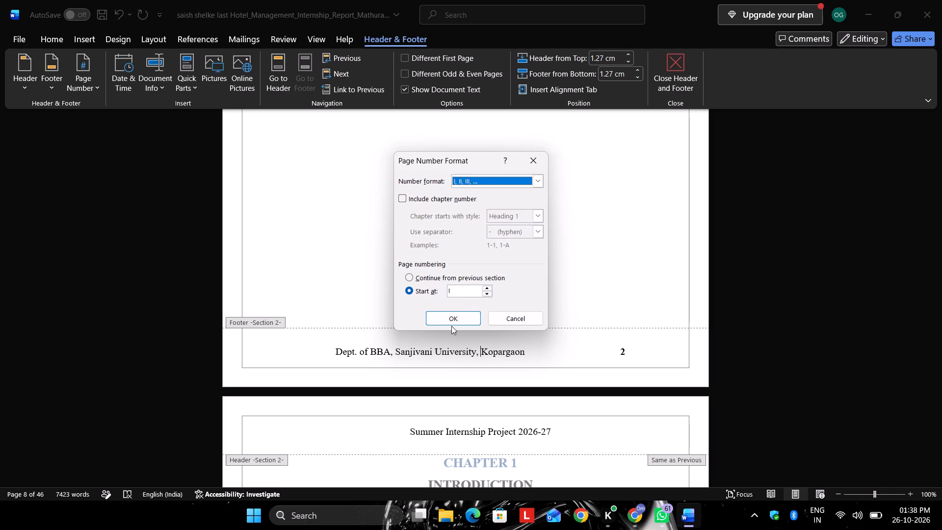
click(451, 322)
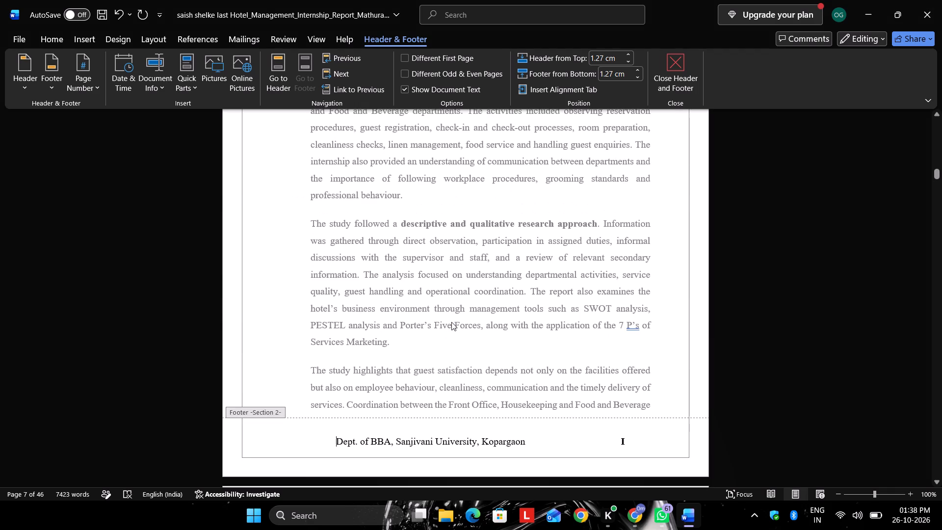
scroll(451, 322, up, 12)
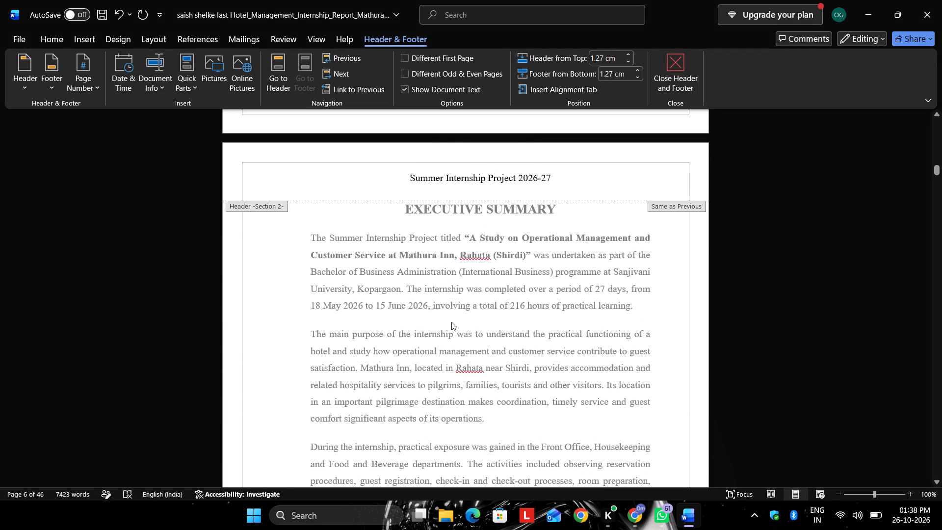
Undo the change of Section 2's footer page numbers to the I, II, III format.
scroll(451, 322, up, 11)
scroll(451, 322, down, 19)
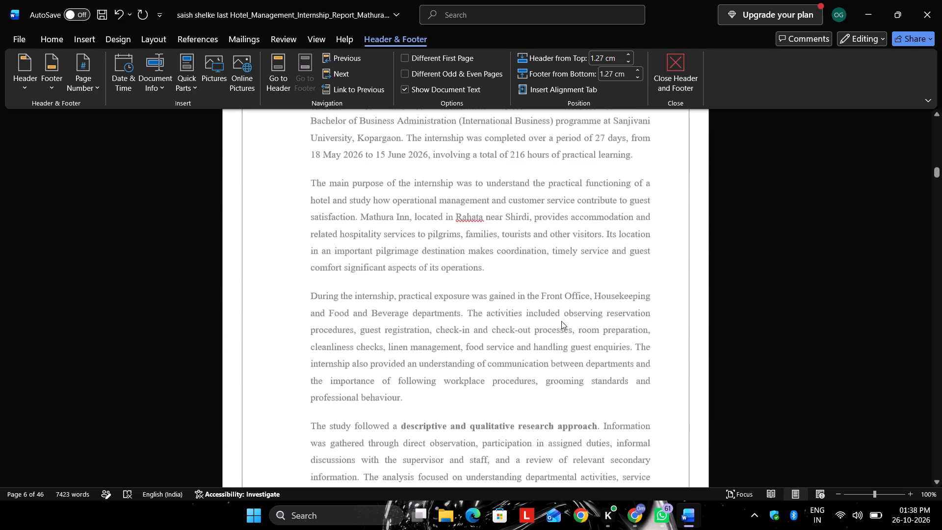
scroll(561, 321, down, 20)
scroll(561, 321, down, 12)
scroll(592, 289, down, 8)
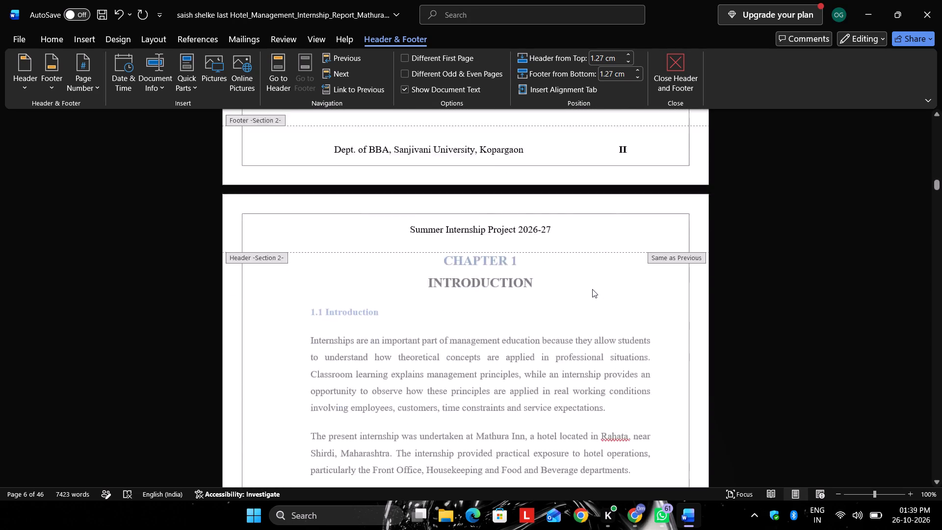
scroll(592, 289, down, 15)
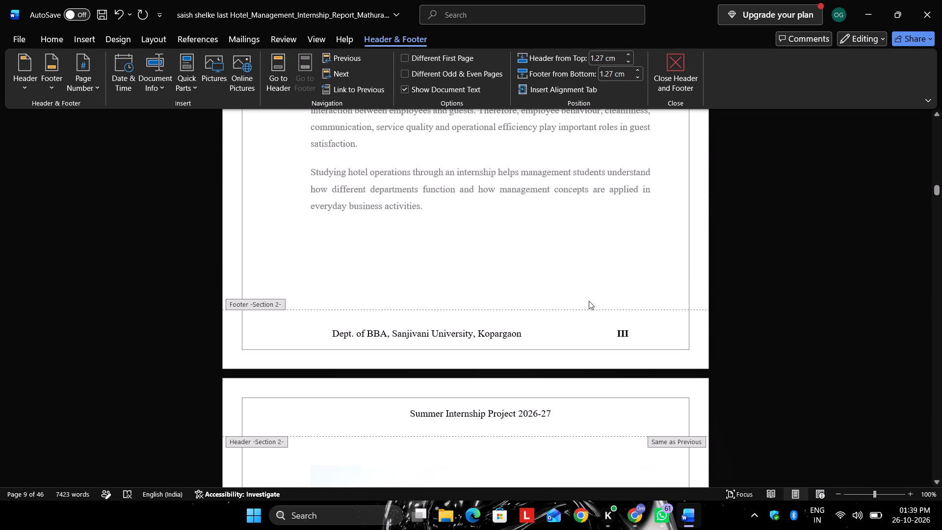
key(ctrl+z)
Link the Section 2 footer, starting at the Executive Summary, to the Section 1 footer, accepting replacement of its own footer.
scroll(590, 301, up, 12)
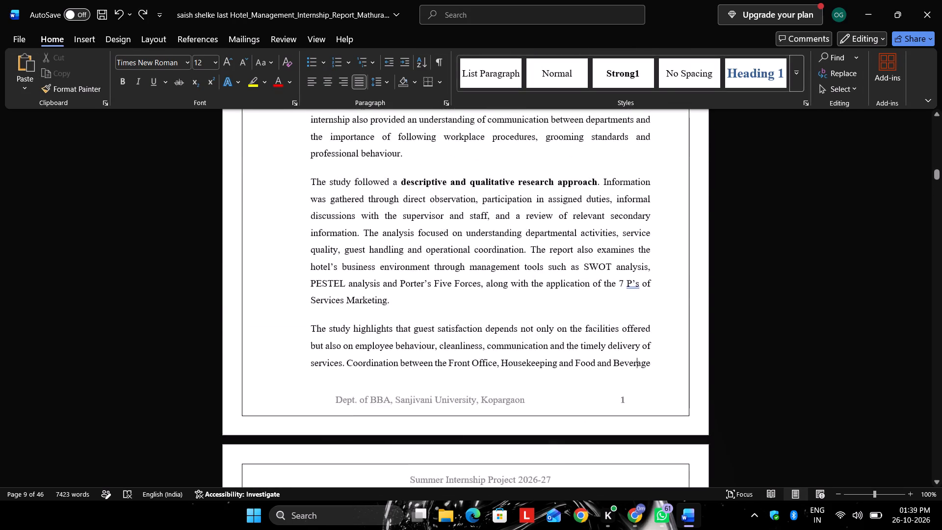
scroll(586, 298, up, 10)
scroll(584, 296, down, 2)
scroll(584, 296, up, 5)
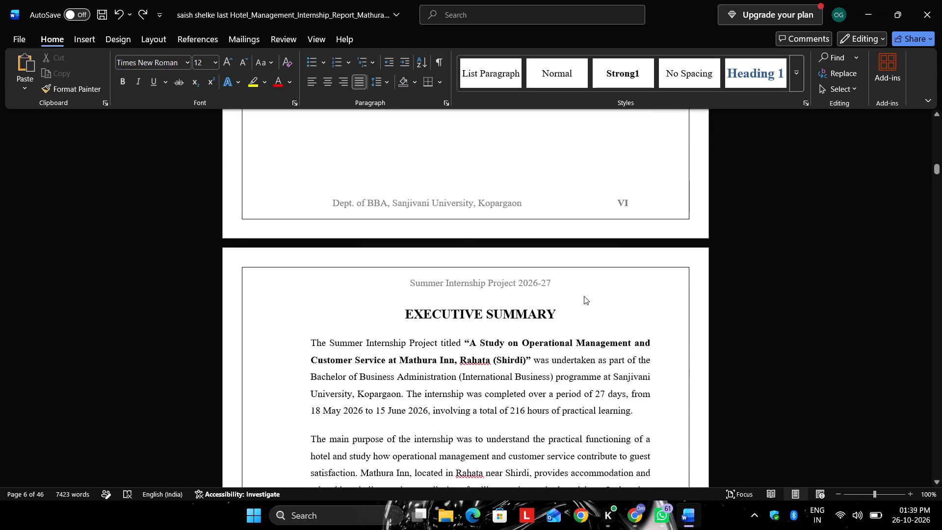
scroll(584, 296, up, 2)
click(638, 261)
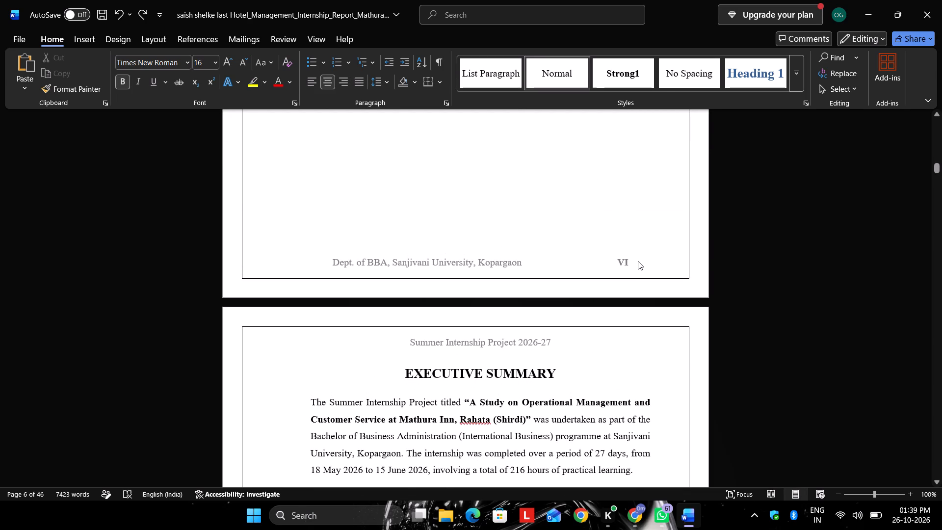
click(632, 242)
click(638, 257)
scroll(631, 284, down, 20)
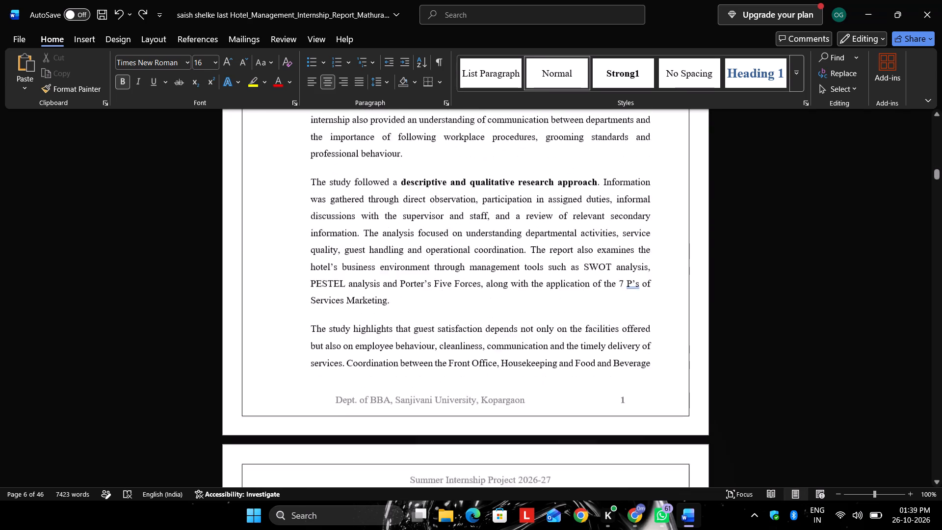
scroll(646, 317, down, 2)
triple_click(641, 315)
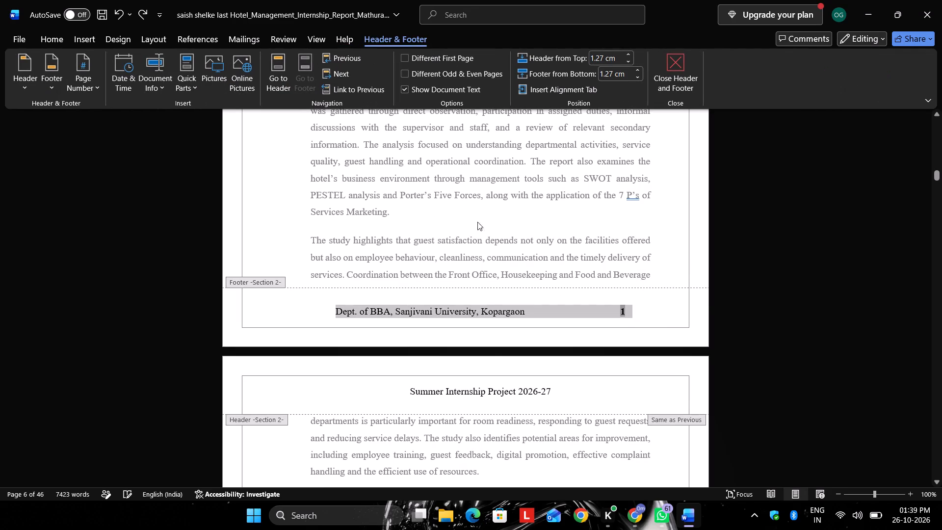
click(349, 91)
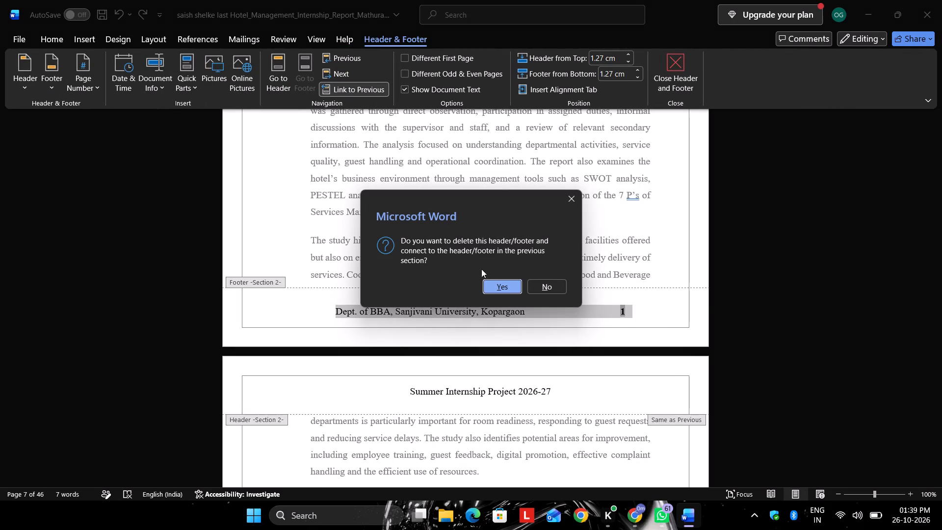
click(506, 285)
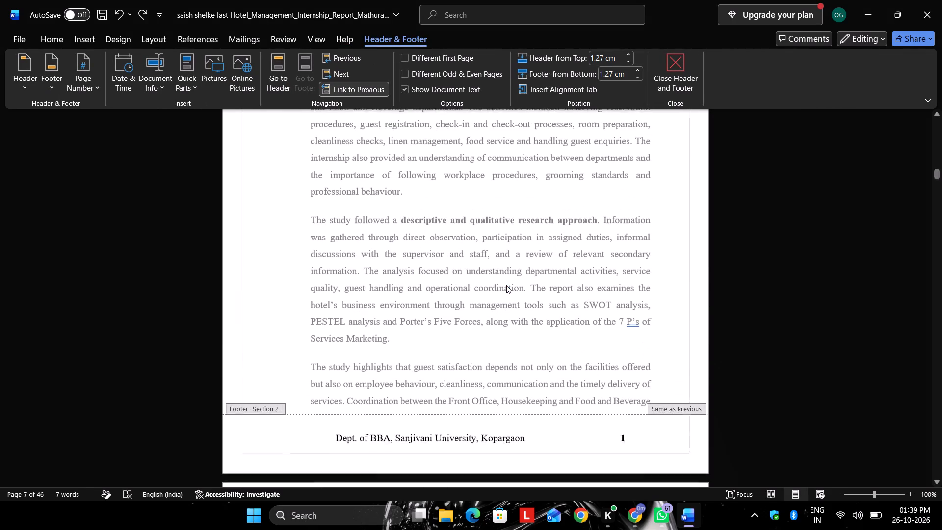
Check the footer page numbers from the end of the index through the Executive Summary to the page before Chapter 1.
scroll(504, 300, up, 18)
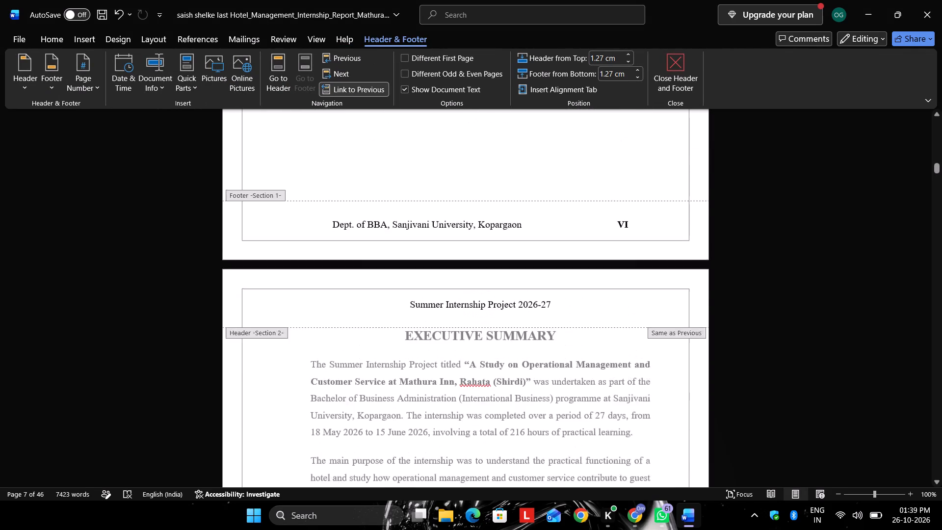
scroll(502, 299, down, 20)
scroll(502, 299, down, 5)
scroll(618, 329, down, 8)
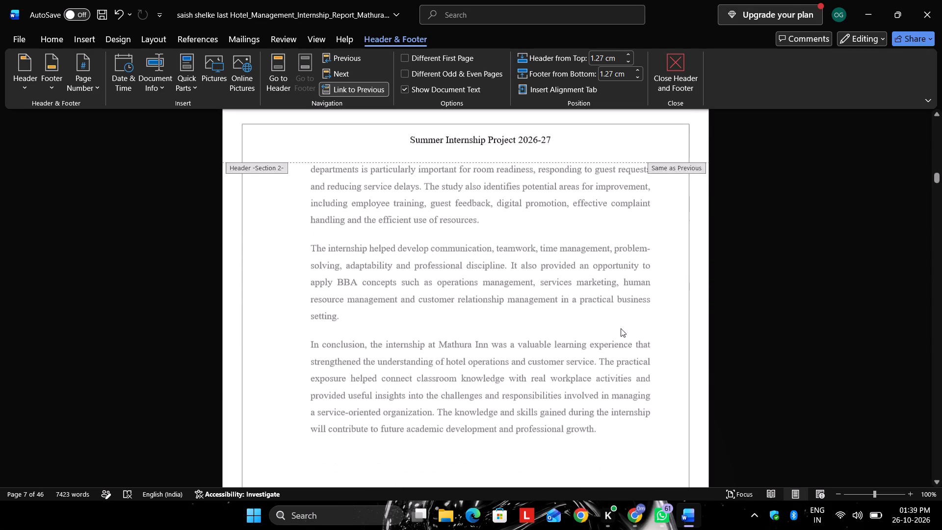
scroll(621, 328, down, 11)
double_click(640, 363)
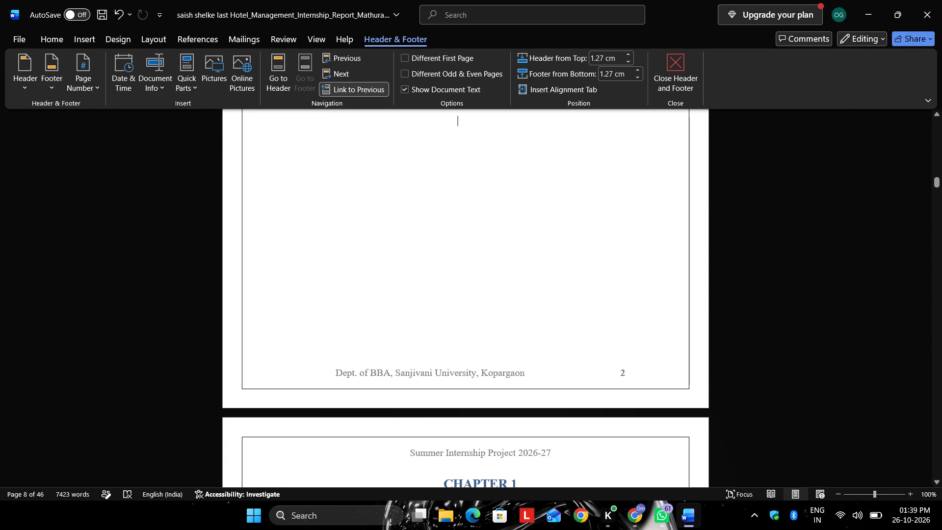
scroll(640, 383, down, 4)
click(650, 322)
click(647, 311)
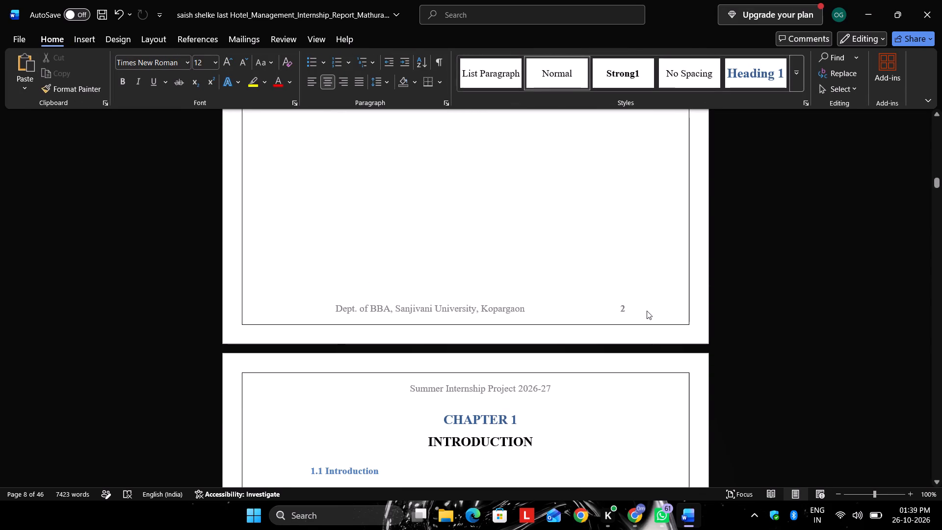
scroll(646, 310, up, 4)
double_click(646, 431)
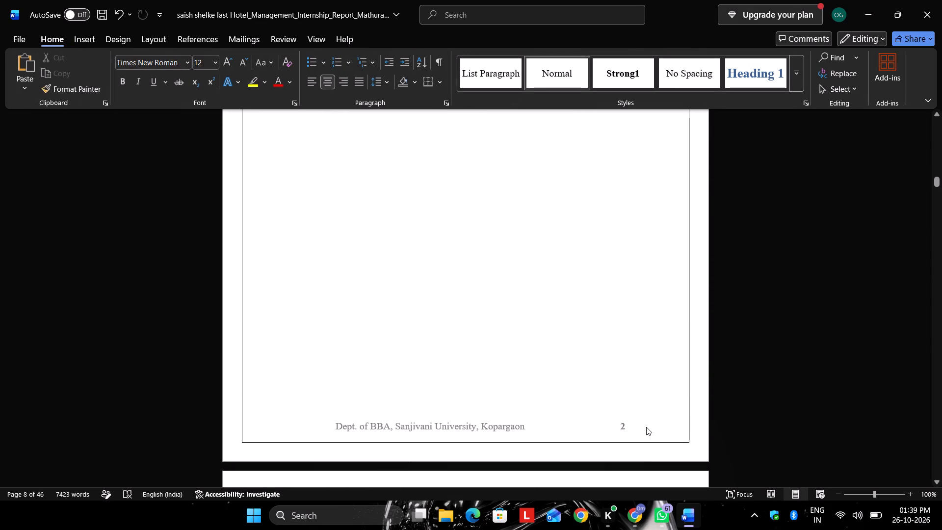
double_click(646, 427)
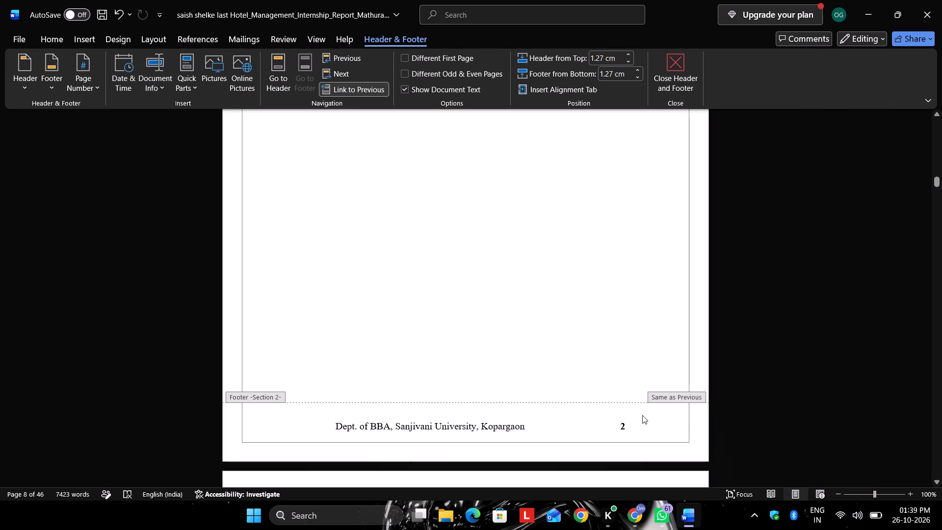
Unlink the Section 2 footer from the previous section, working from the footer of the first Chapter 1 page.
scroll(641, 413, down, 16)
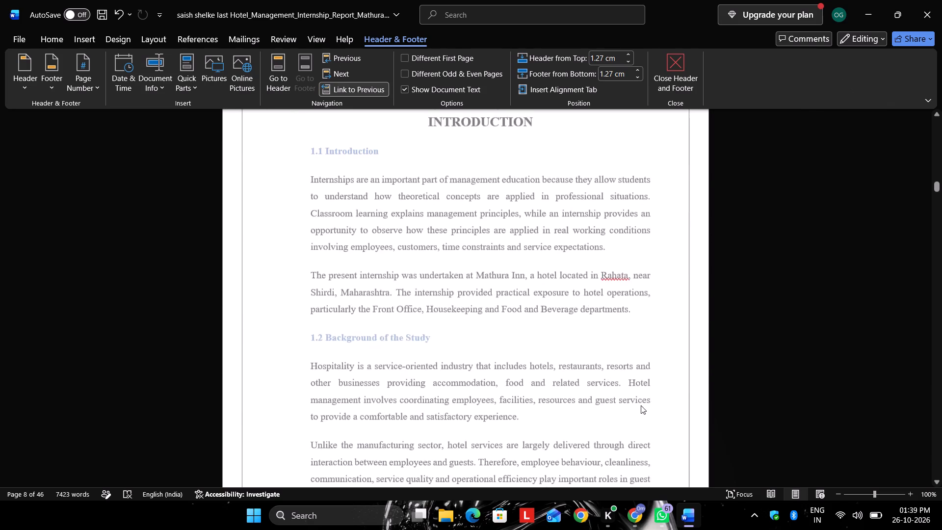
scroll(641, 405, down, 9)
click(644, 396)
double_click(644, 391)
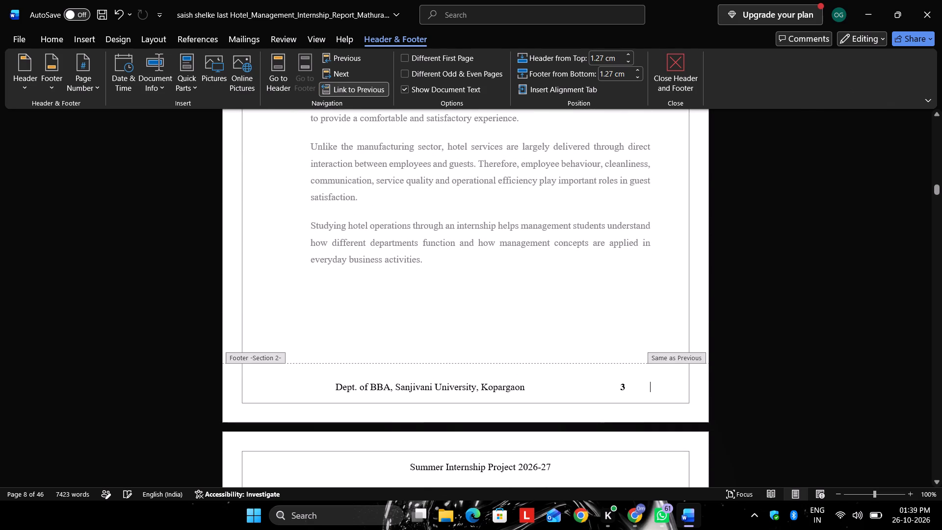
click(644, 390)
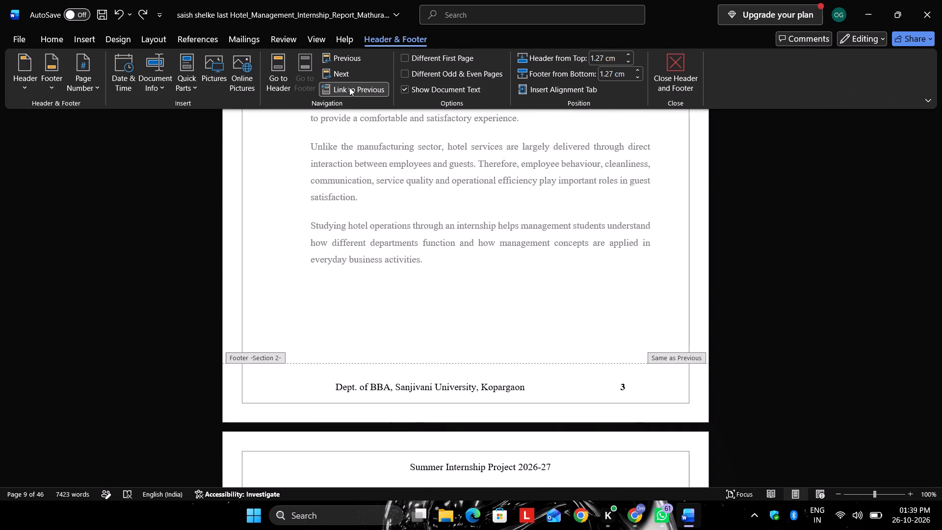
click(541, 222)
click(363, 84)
Set the page numbering of Section 2 to start at 9.
scroll(429, 196, up, 11)
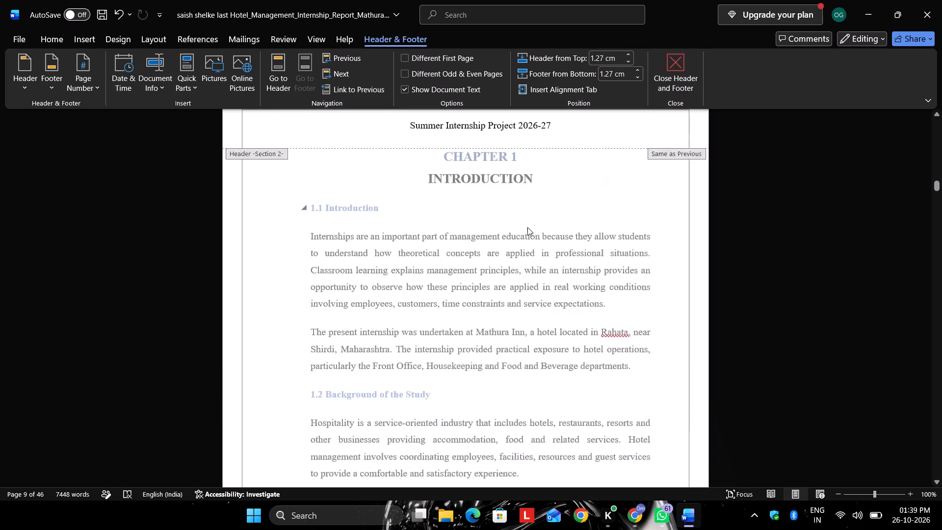
scroll(527, 227, up, 5)
click(638, 214)
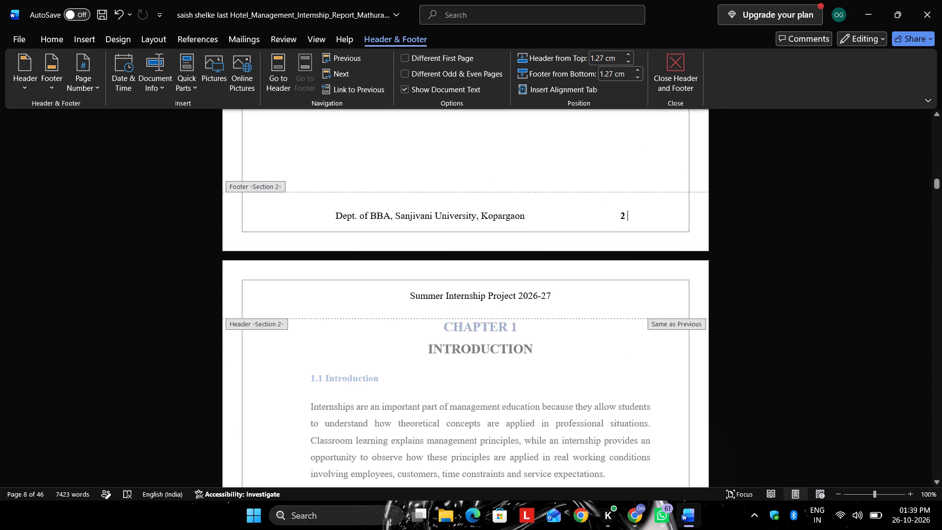
scroll(633, 228, down, 12)
scroll(633, 228, up, 13)
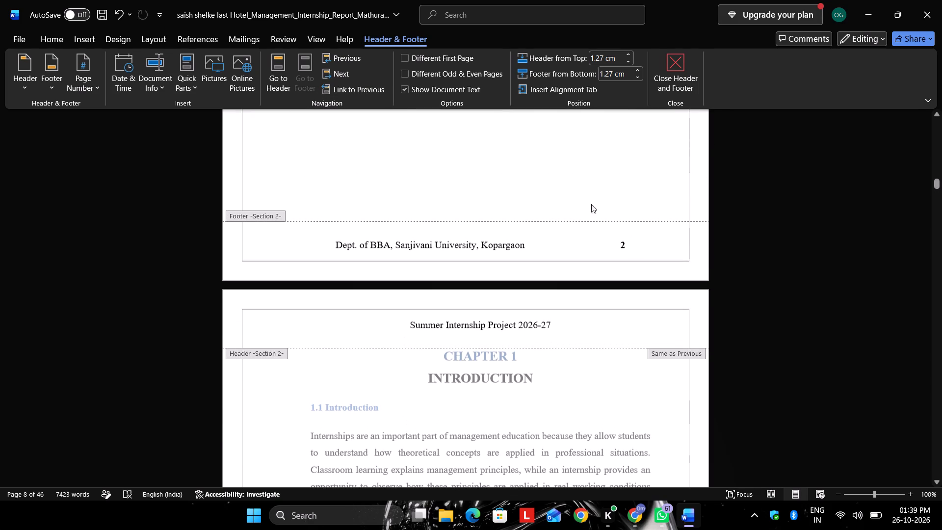
click(84, 85)
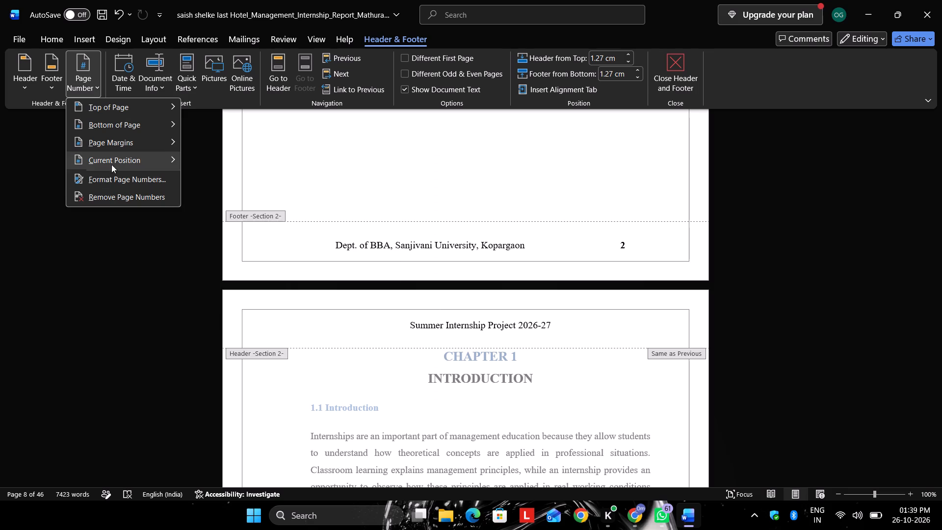
click(150, 31)
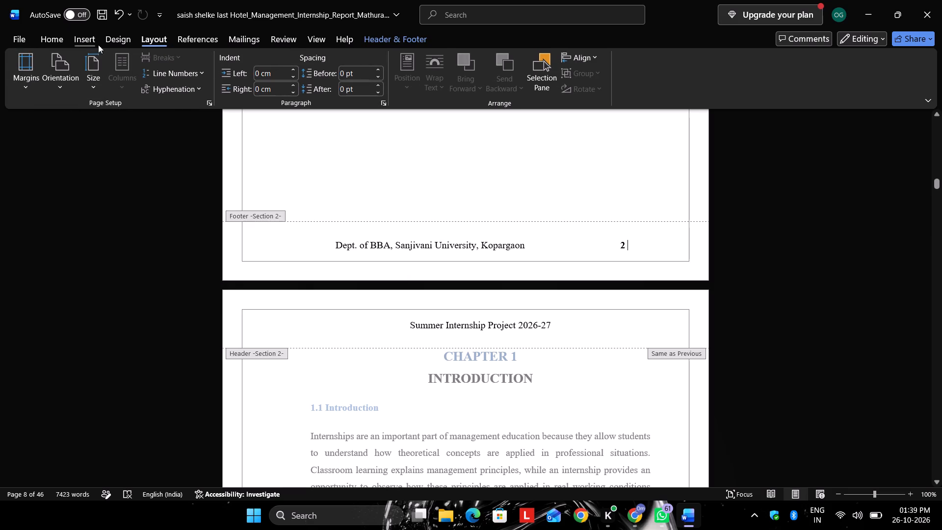
click(386, 39)
click(83, 79)
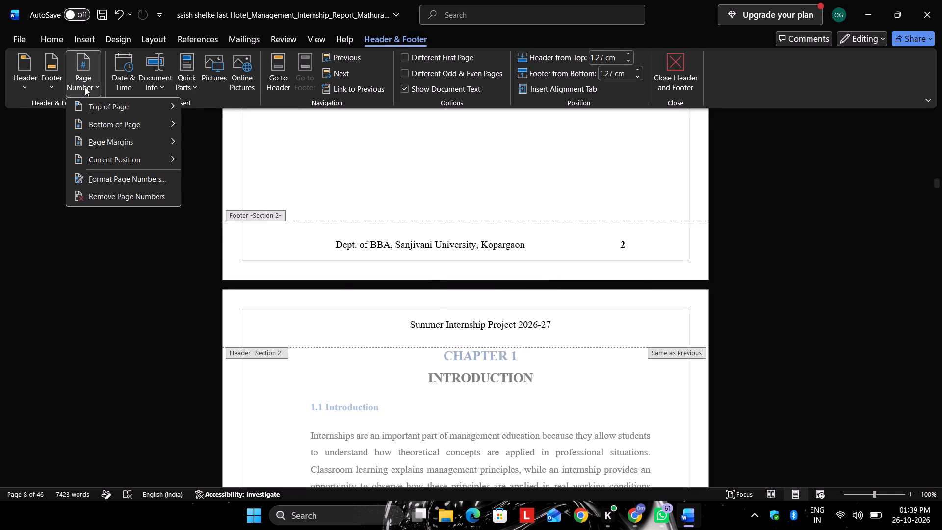
click(107, 176)
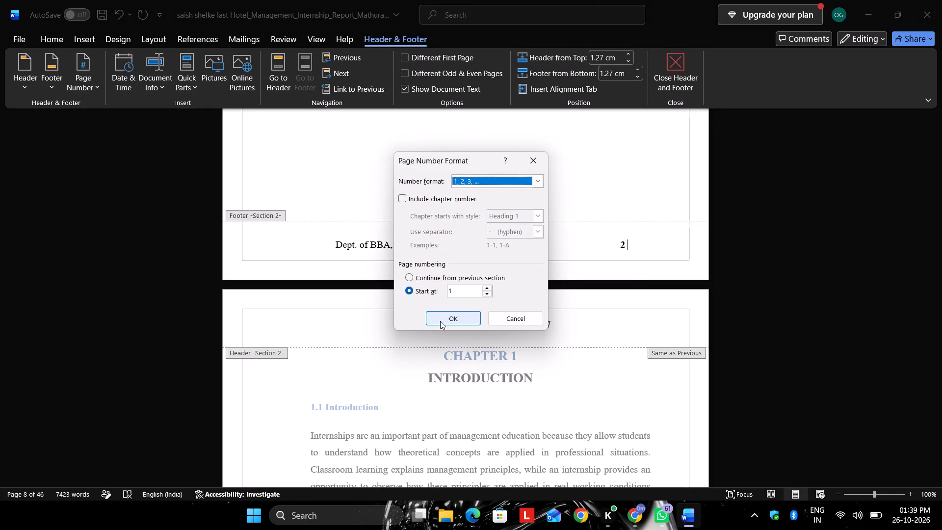
triple_click(486, 288)
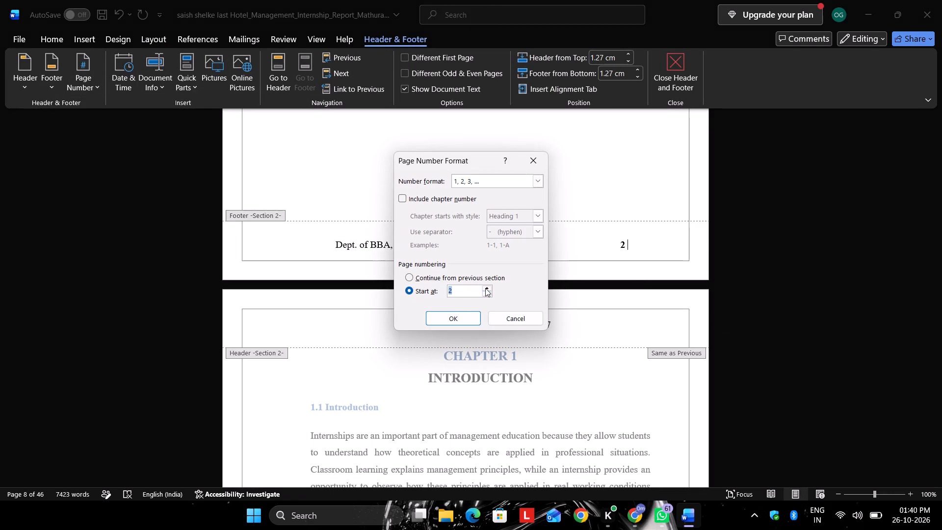
triple_click(485, 289)
double_click(485, 290)
click(467, 315)
Check the footer page numbers from the index through the Executive Summary to the start of Chapter 1.
scroll(465, 313, up, 4)
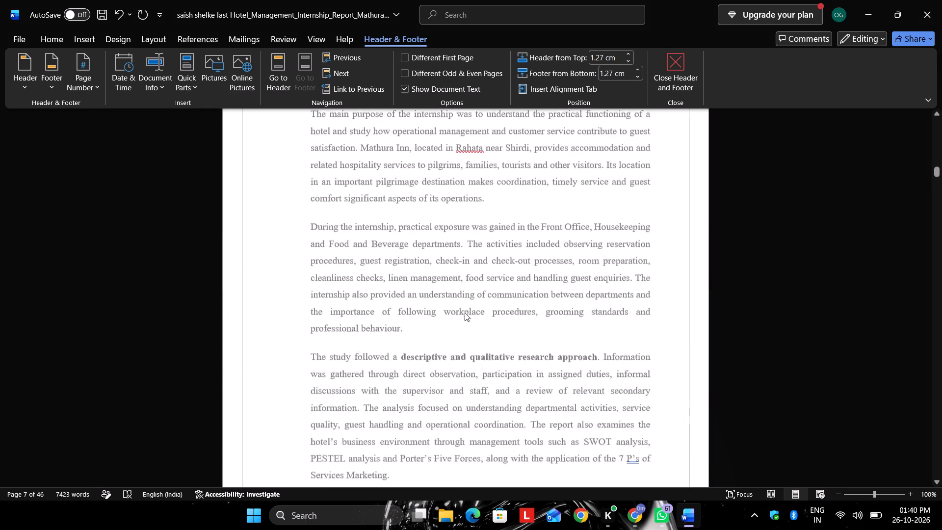
scroll(465, 313, up, 18)
scroll(465, 319, up, 5)
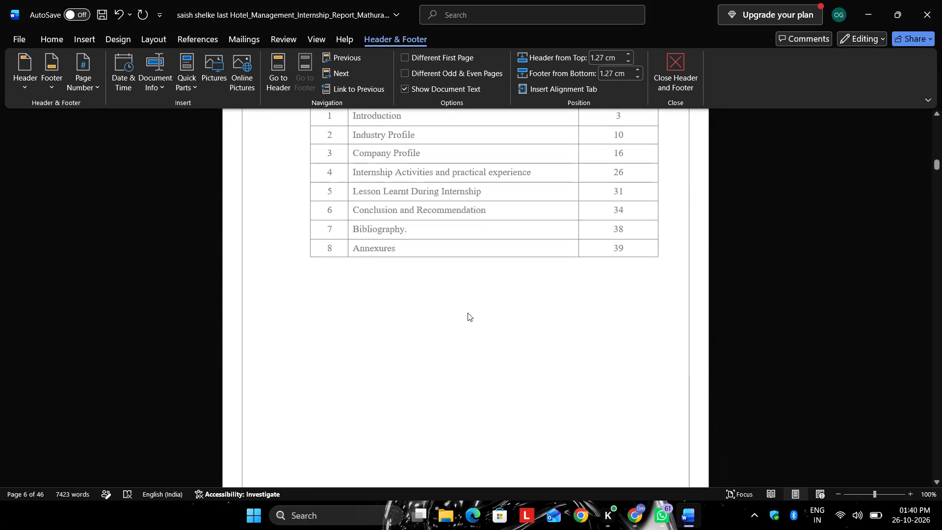
scroll(468, 313, up, 6)
scroll(468, 312, down, 15)
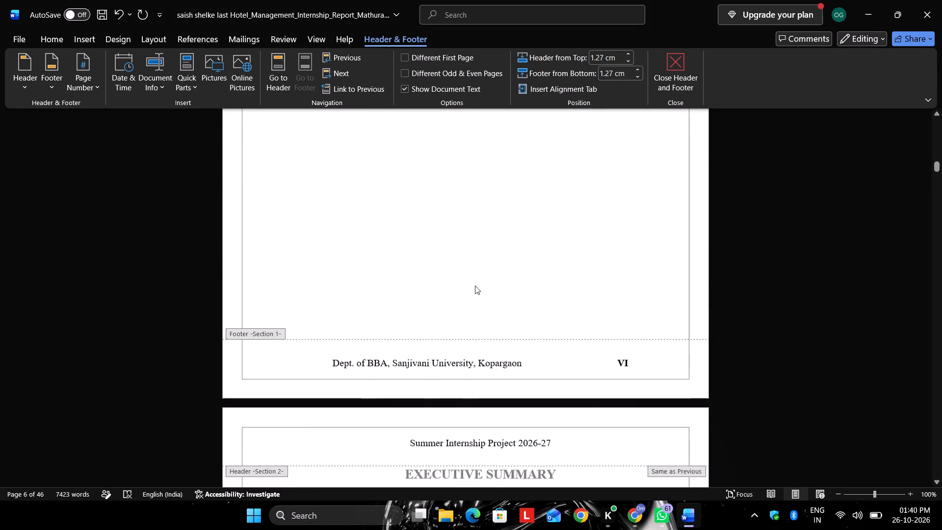
scroll(475, 286, down, 15)
scroll(476, 287, down, 12)
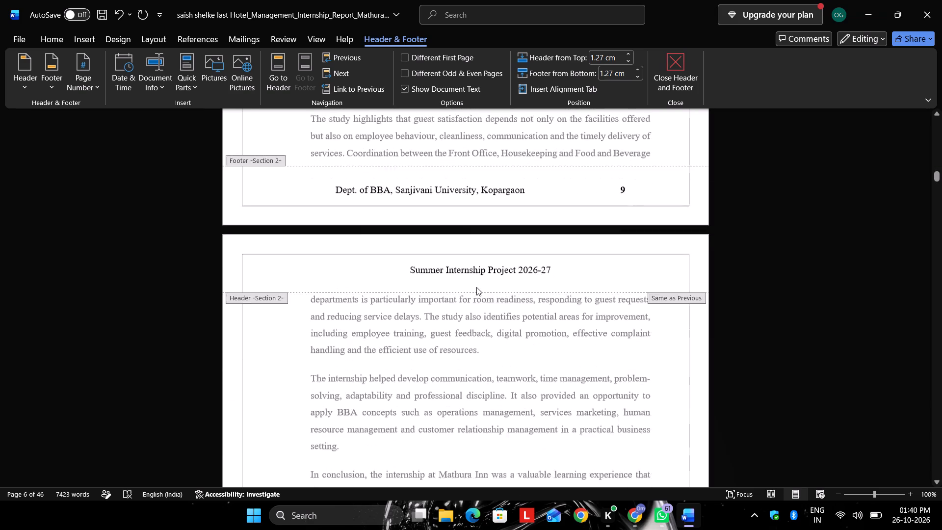
scroll(476, 287, down, 17)
scroll(476, 287, down, 10)
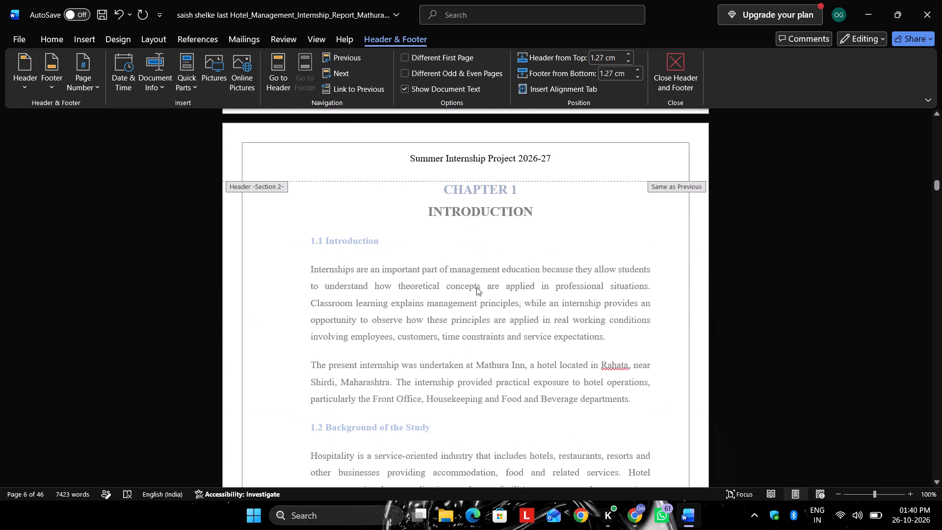
Set the page numbering of Section 2 to start at 1, working from the first Executive Summary page.
scroll(476, 285, up, 8)
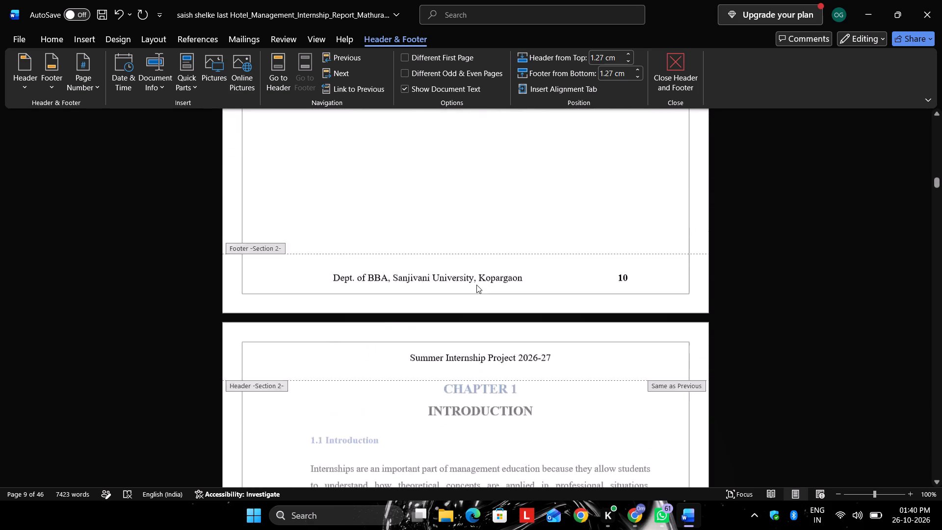
scroll(476, 285, up, 20)
scroll(476, 285, up, 3)
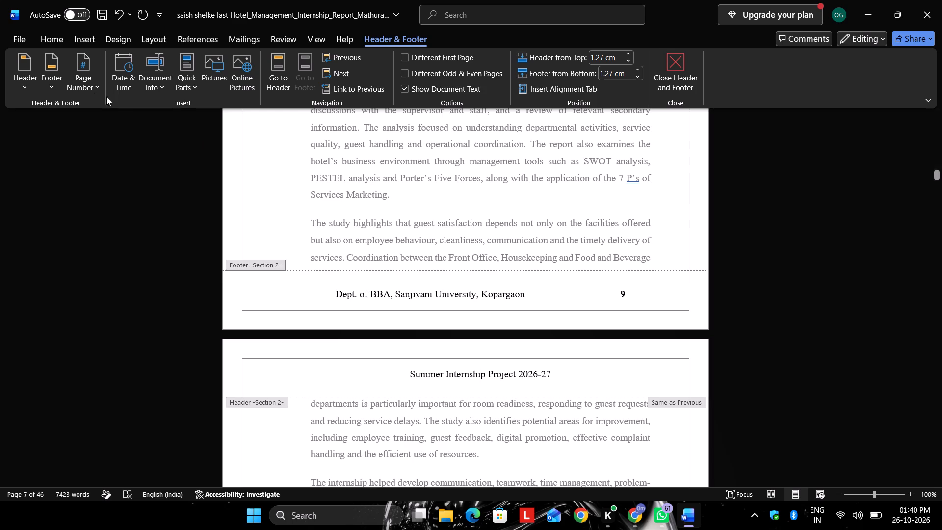
click(81, 82)
click(118, 173)
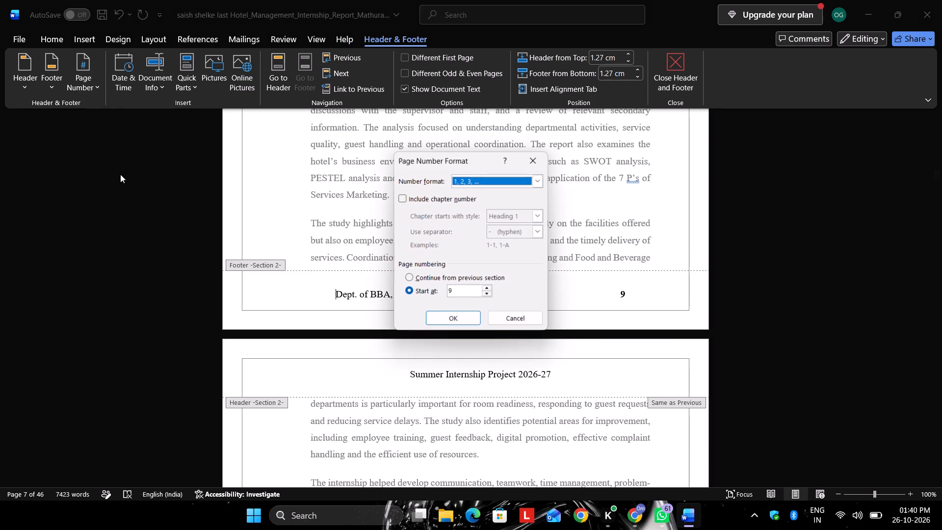
double_click(487, 291)
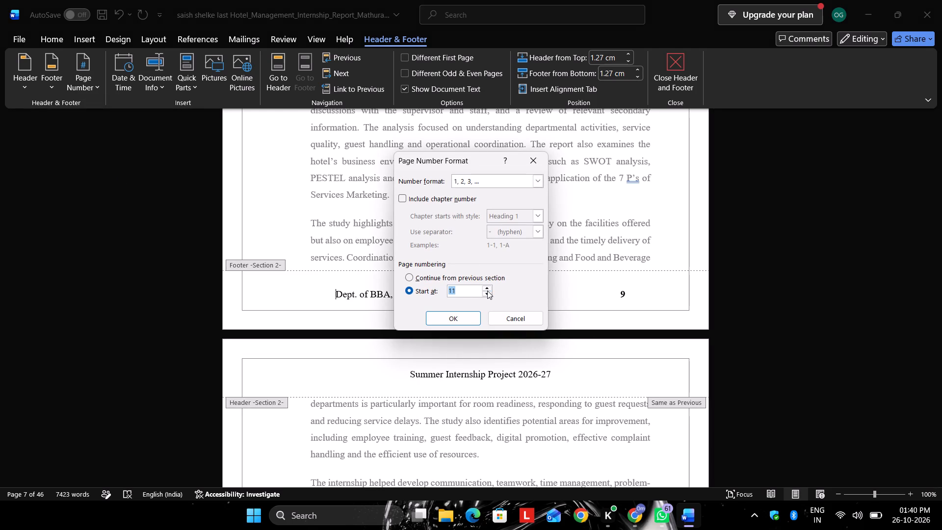
triple_click(485, 293)
triple_click(485, 293)
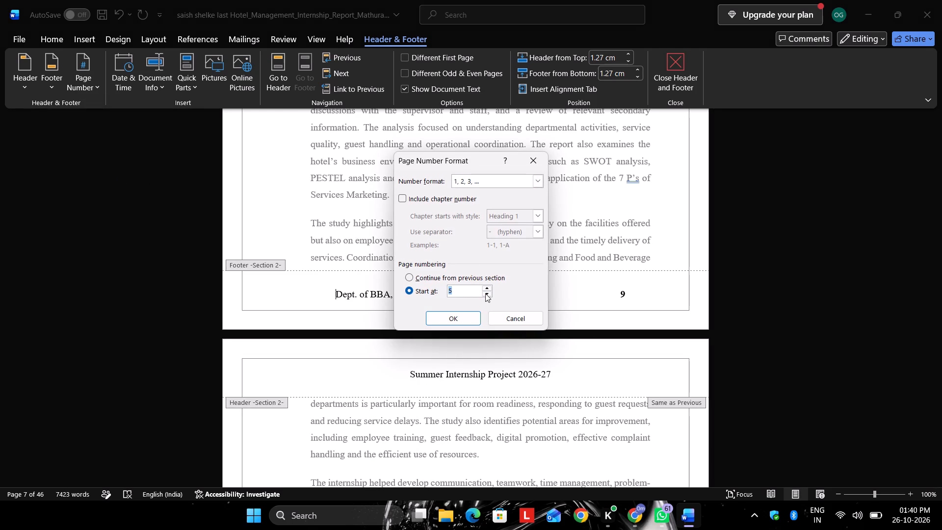
click(485, 293)
click(485, 293)
click(485, 293)
click(484, 293)
click(455, 322)
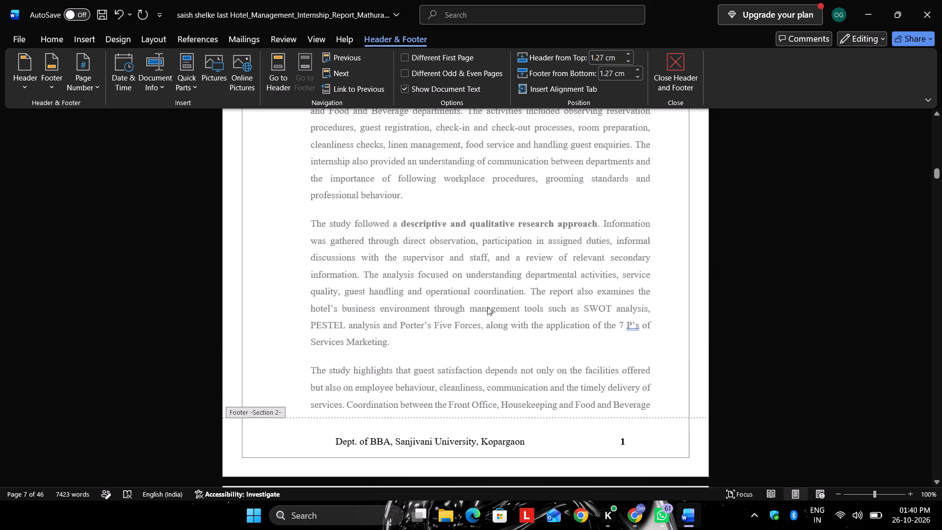
Insert a next-page section break after the last sentence of the Executive Summary, before Chapter 1.
scroll(674, 293, down, 18)
scroll(672, 308, down, 5)
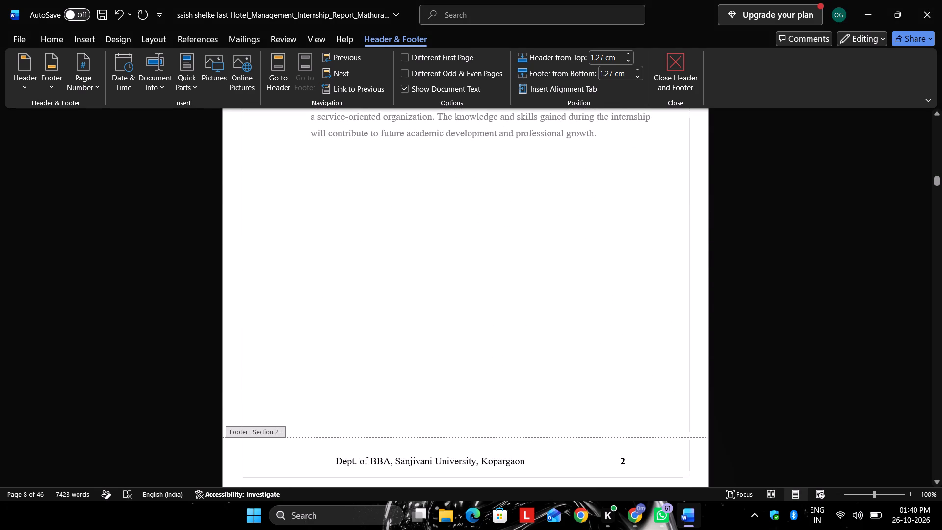
click(638, 460)
click(574, 205)
double_click(601, 151)
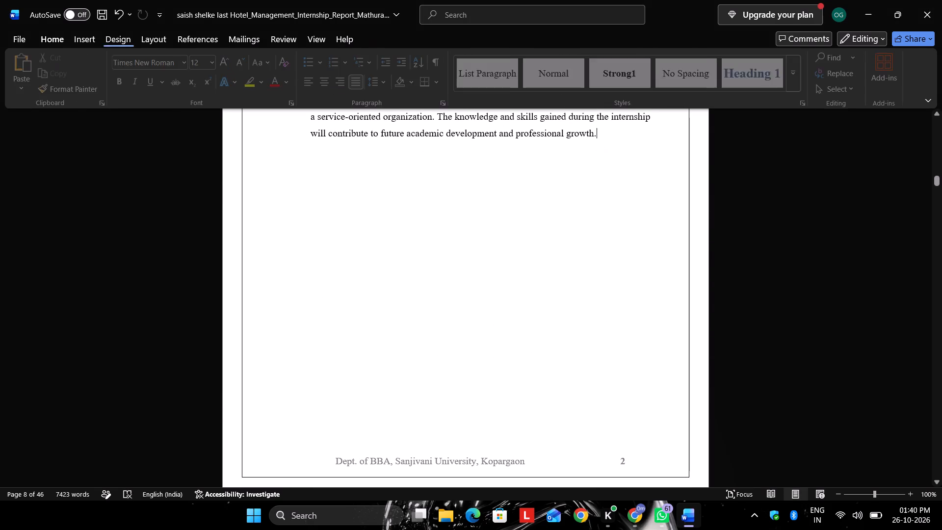
click(604, 136)
click(153, 42)
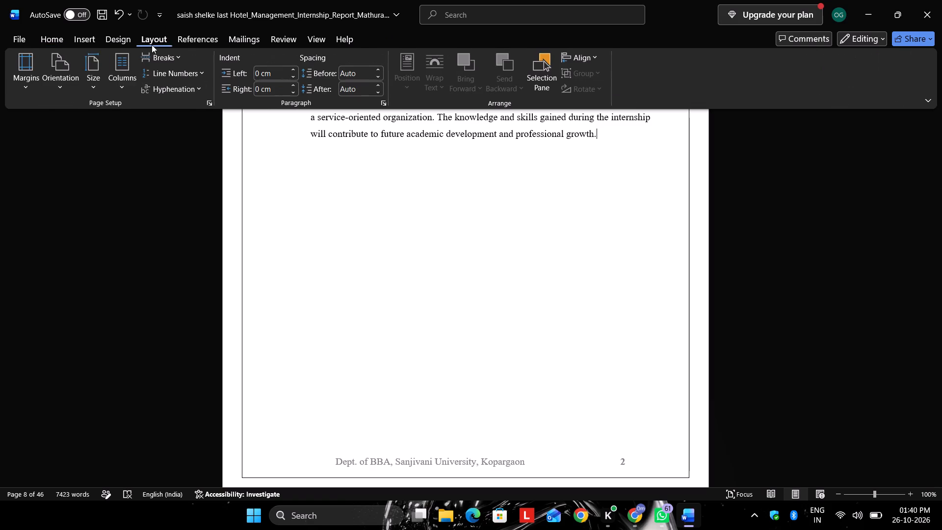
click(175, 59)
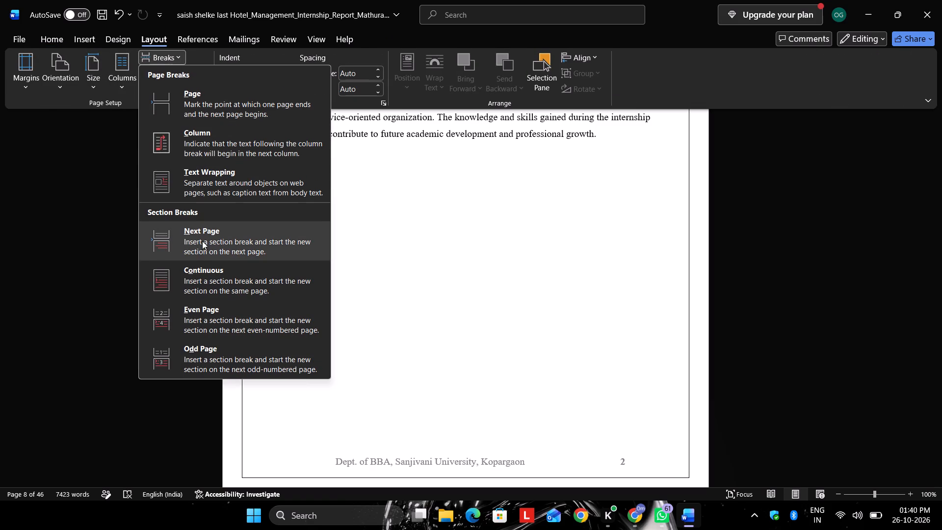
scroll(574, 295, down, 6)
scroll(595, 304, up, 2)
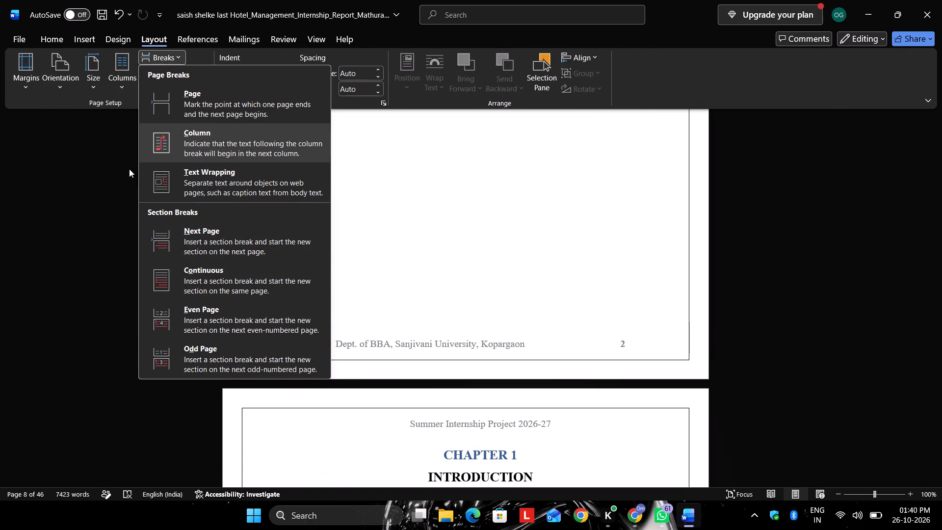
click(200, 229)
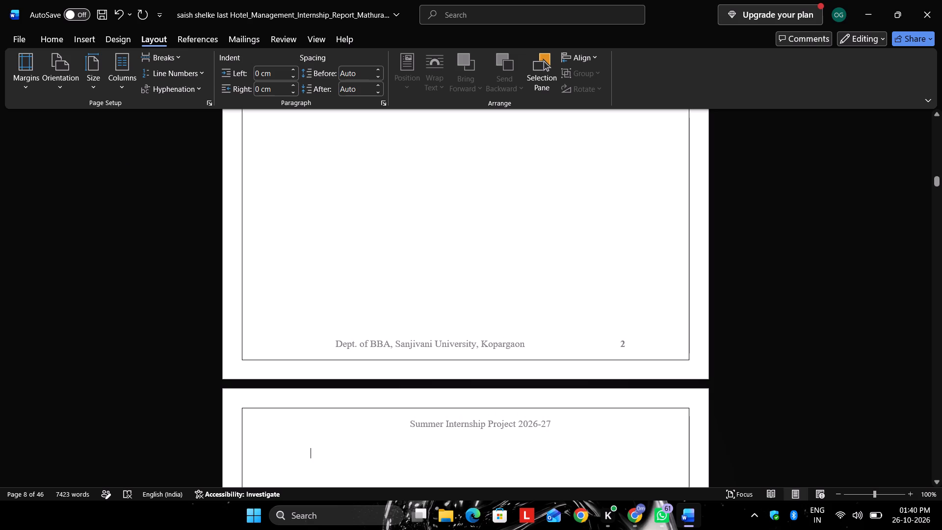
Link the Section 2 footer on the last Executive Summary page to the previous section, accepting replacement of its own footer.
scroll(426, 285, up, 5)
scroll(629, 423, down, 3)
click(648, 398)
double_click(637, 397)
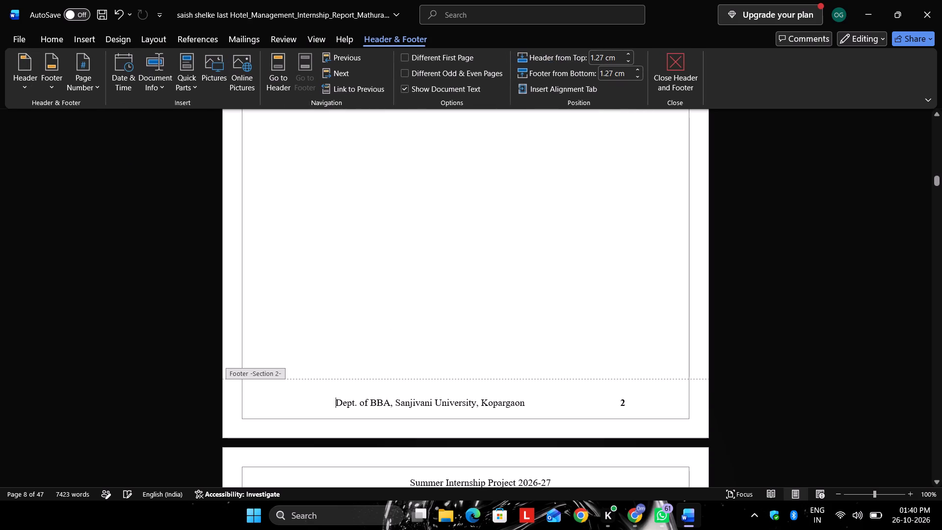
click(636, 397)
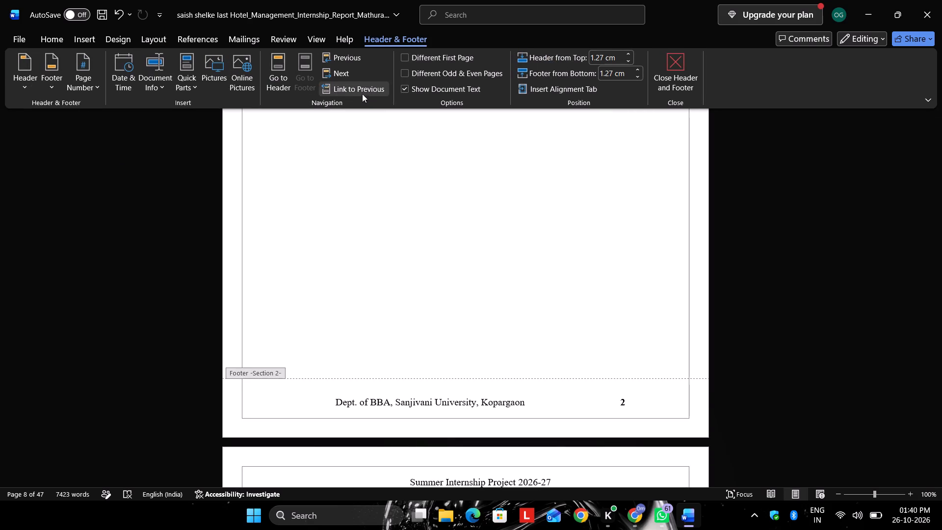
click(362, 93)
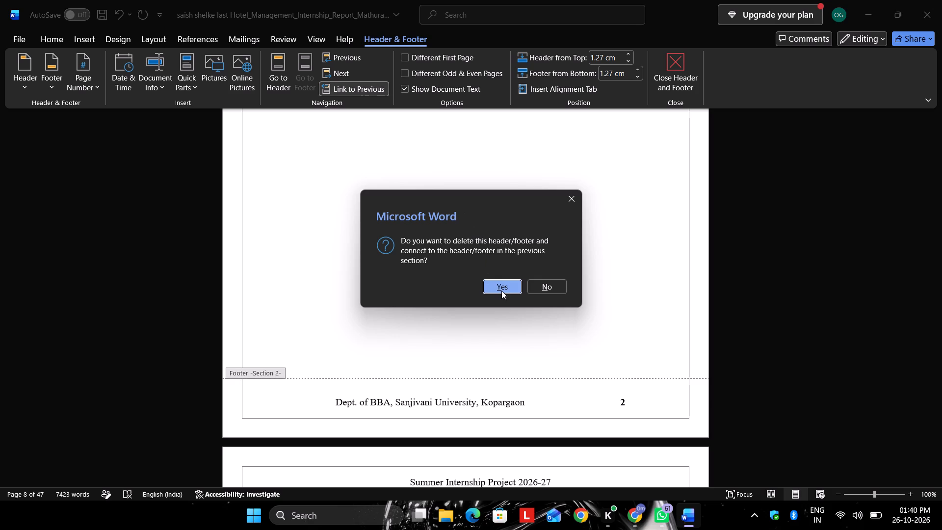
click(501, 291)
Unlink the Section 3 footer from the previous section, working from the footer of the page before Chapter 1.
scroll(528, 302, down, 16)
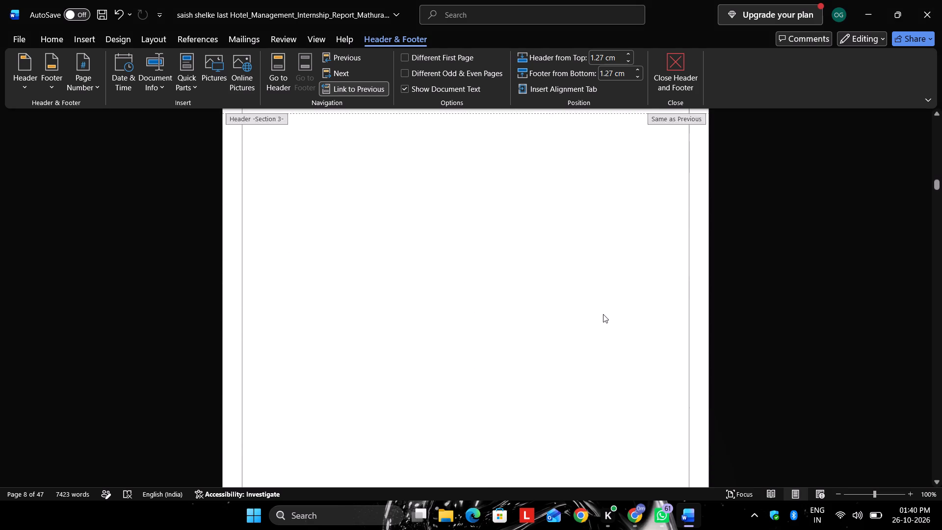
scroll(603, 314, down, 19)
scroll(603, 316, down, 15)
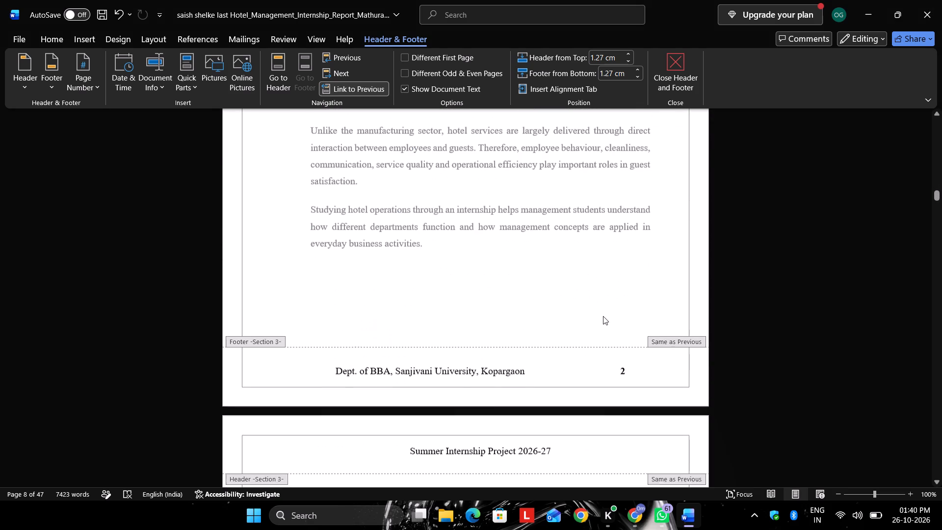
scroll(603, 316, up, 20)
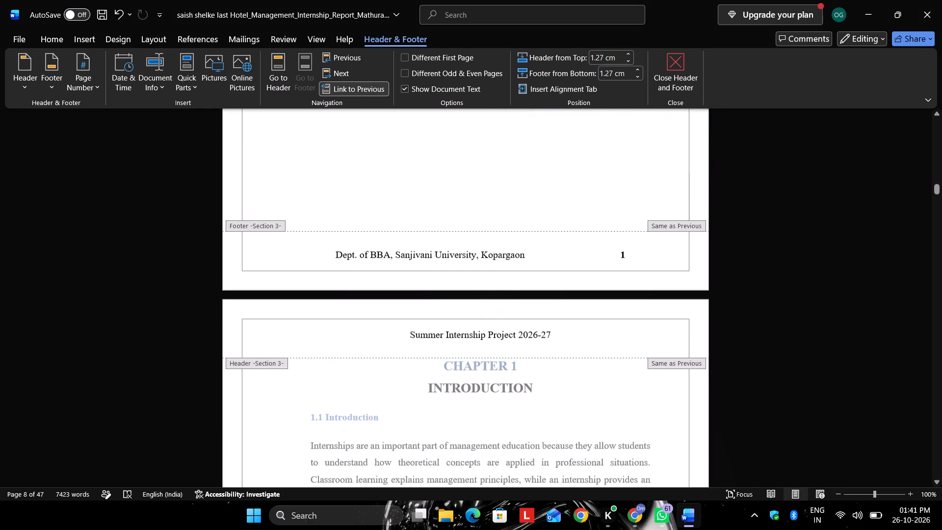
scroll(601, 318, up, 1)
click(646, 282)
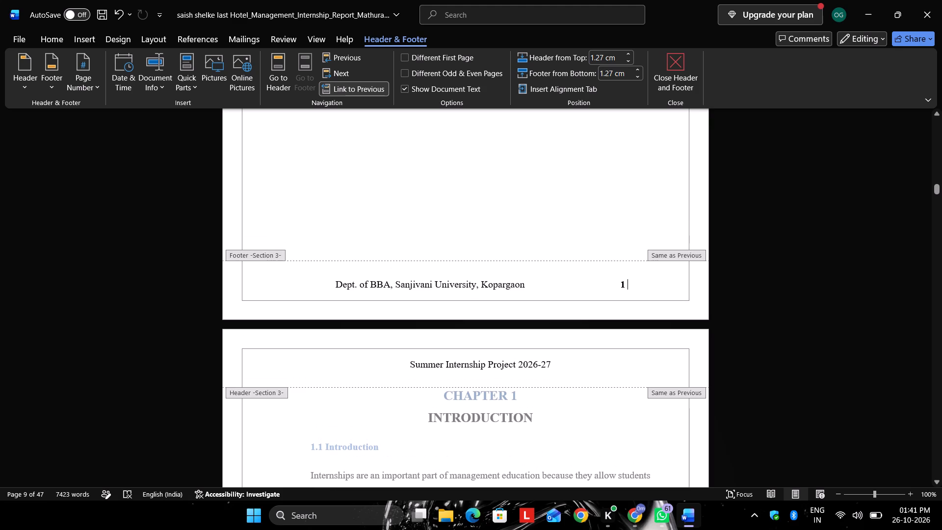
click(644, 283)
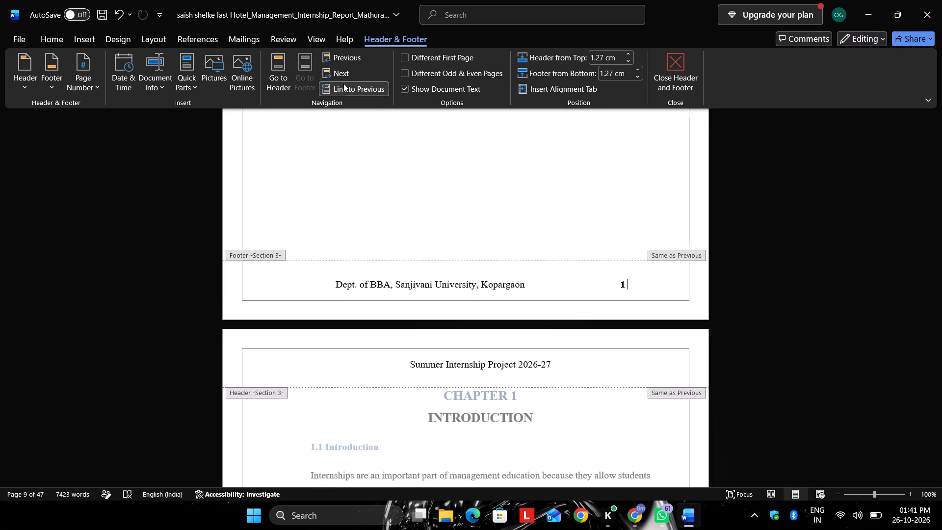
click(344, 87)
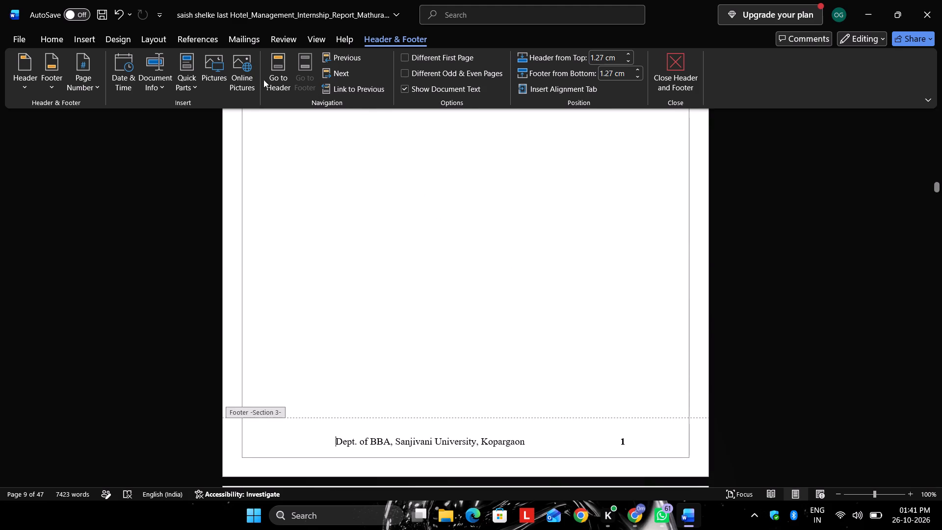
Review the section labels and footer page numbers from the index page to the blank page before Chapter 1.
scroll(530, 280, up, 18)
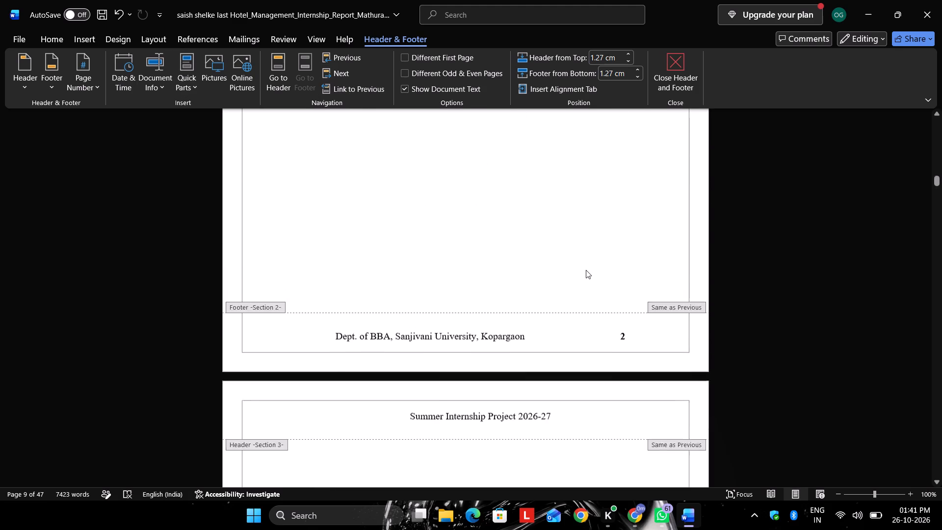
scroll(586, 270, up, 20)
scroll(586, 270, up, 1)
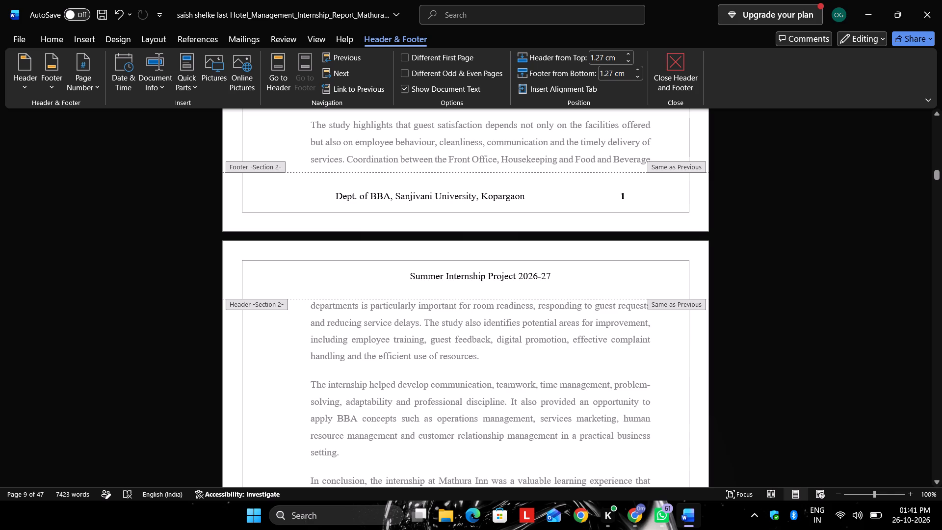
scroll(584, 270, up, 5)
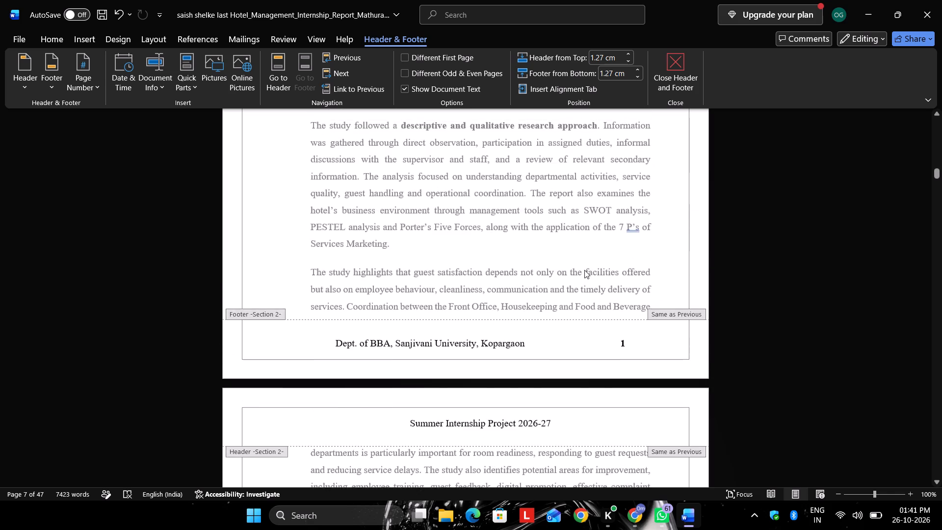
scroll(584, 270, up, 20)
scroll(584, 270, up, 1)
scroll(581, 268, down, 2)
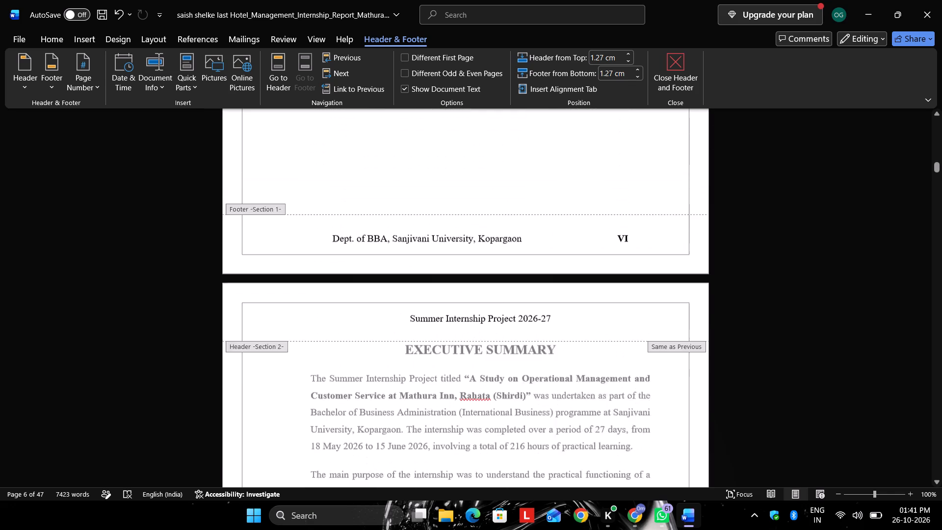
scroll(581, 268, down, 17)
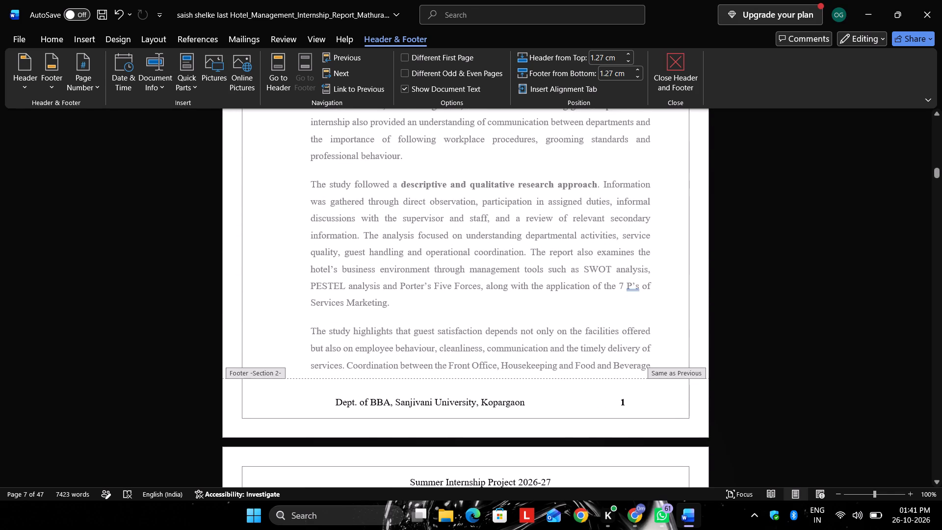
click(633, 406)
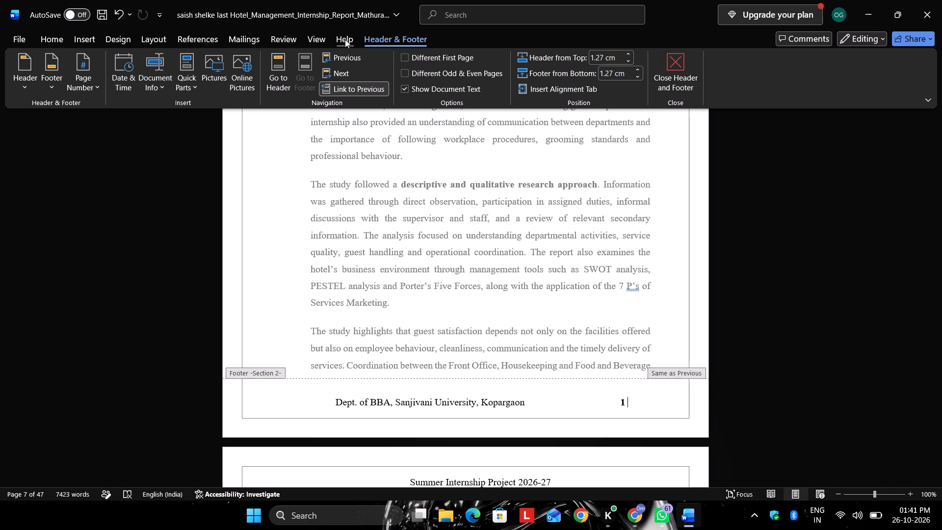
click(157, 39)
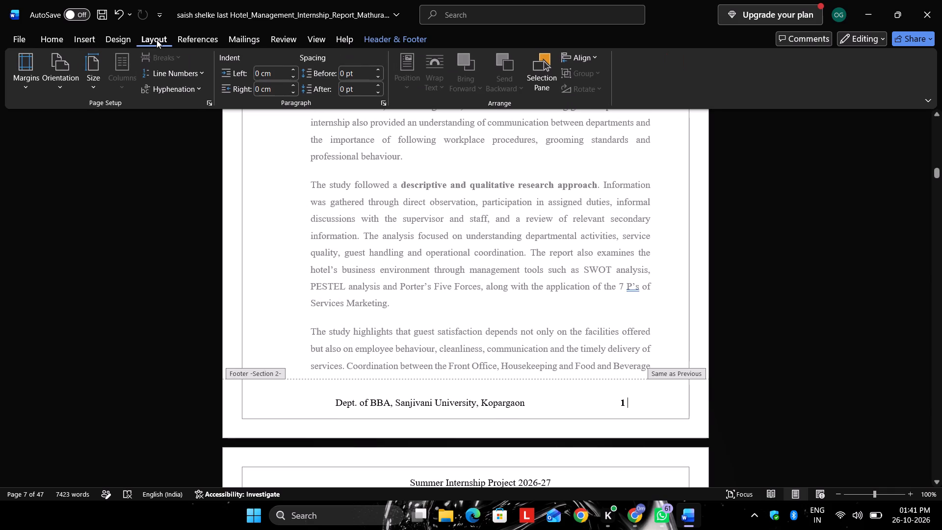
click(95, 42)
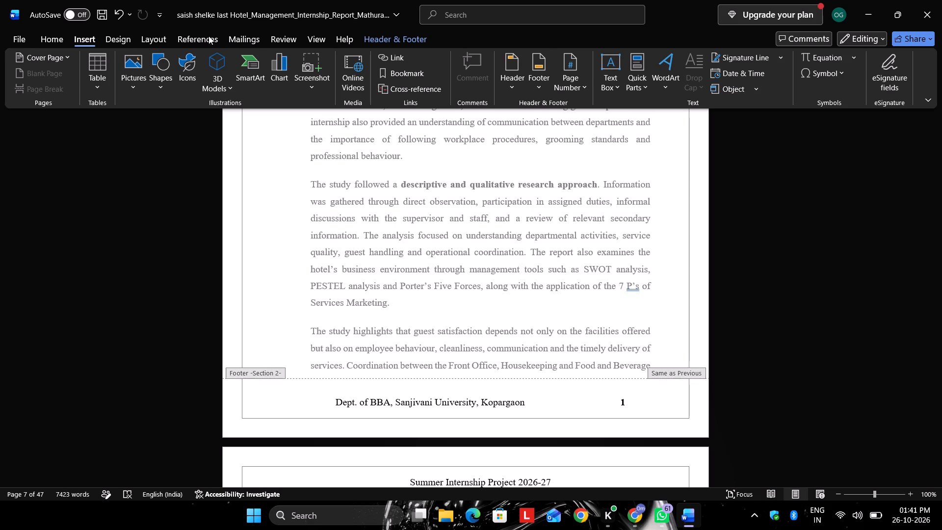
click(157, 36)
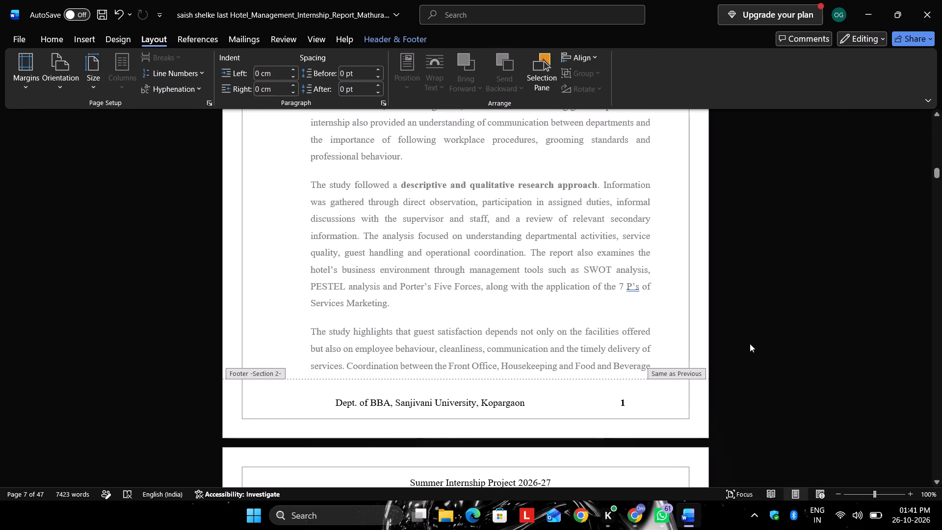
Undo the recent footer link changes and the section break inserted between the Executive Summary and Chapter 1.
key(ctrl+z)
key(ctrl+z)
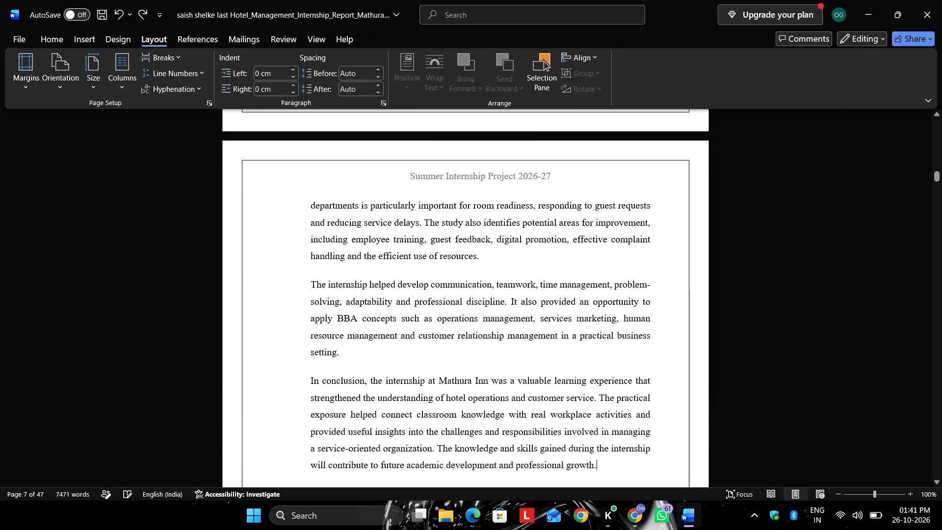
key(ctrl+z)
ctrl+scroll(736, 342, down, 5)
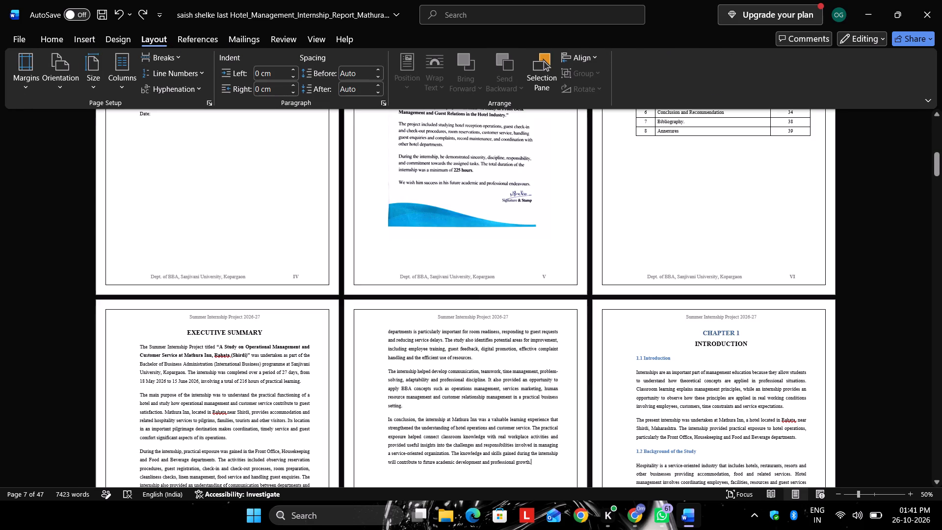
ctrl+scroll(680, 332, down, 4)
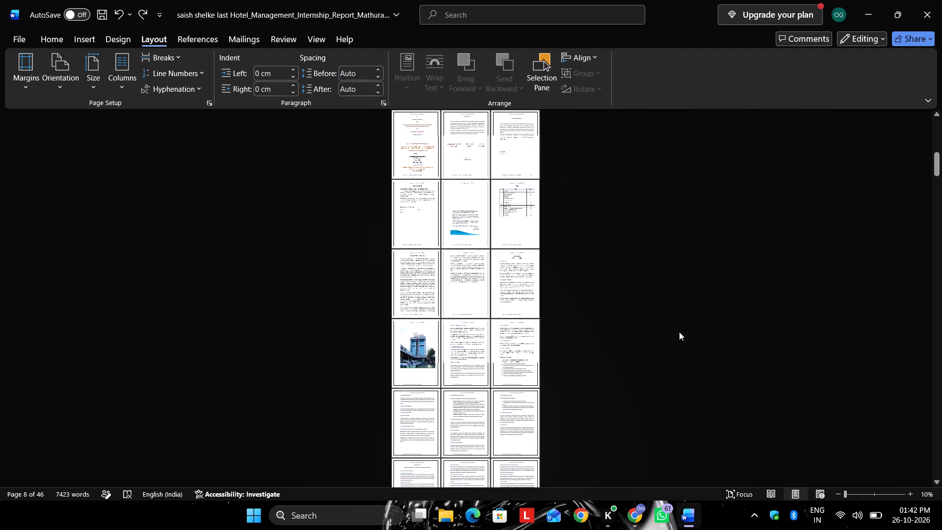
ctrl+scroll(679, 332, up, 3)
scroll(678, 331, down, 5)
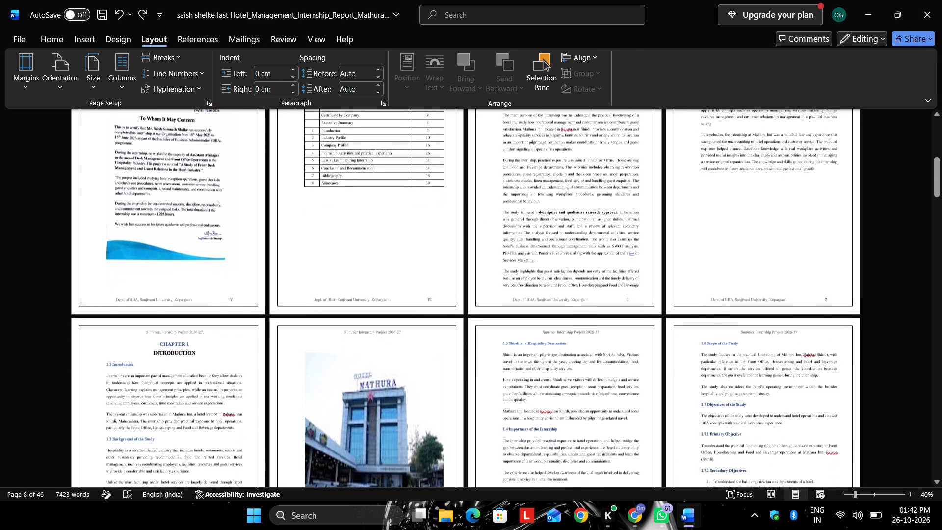
key(ctrl+z)
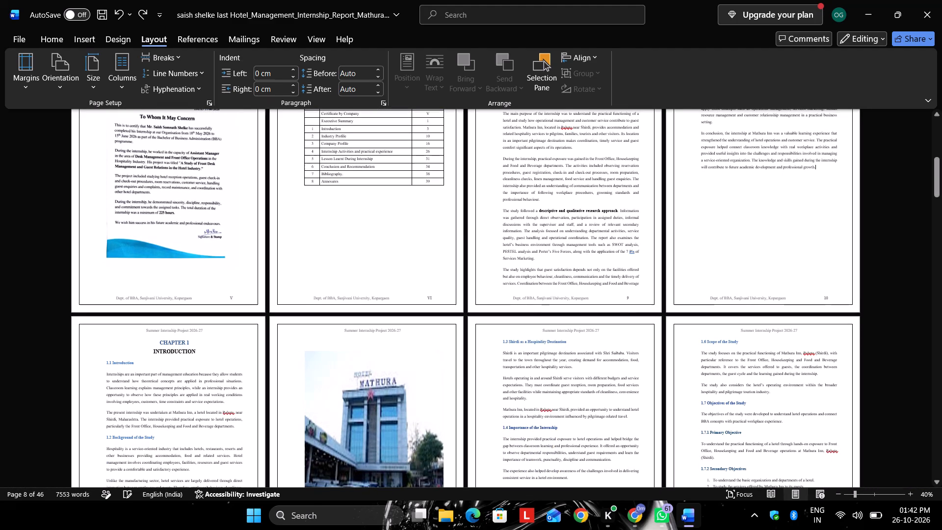
key(ctrl+z)
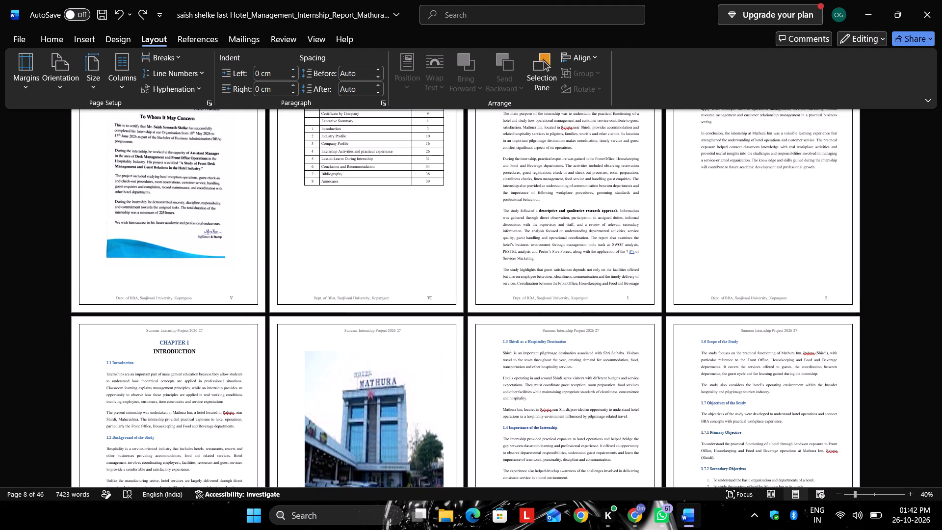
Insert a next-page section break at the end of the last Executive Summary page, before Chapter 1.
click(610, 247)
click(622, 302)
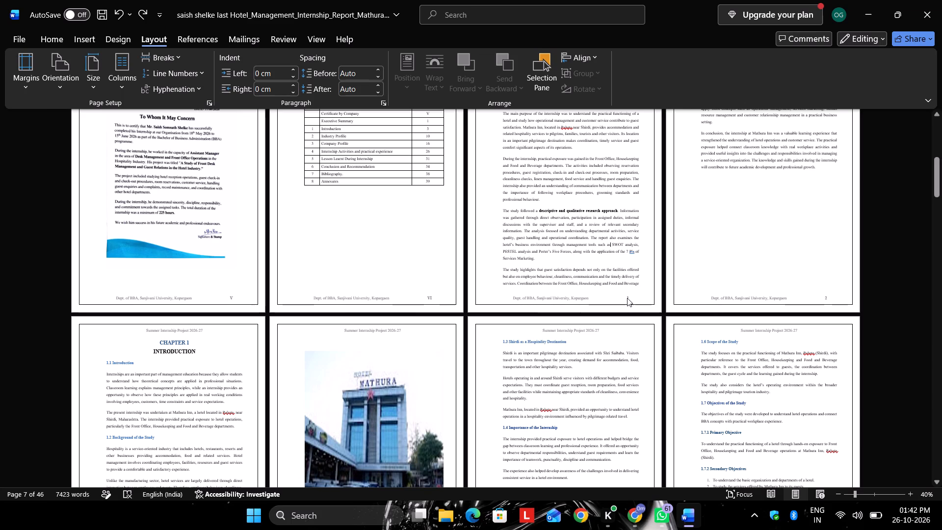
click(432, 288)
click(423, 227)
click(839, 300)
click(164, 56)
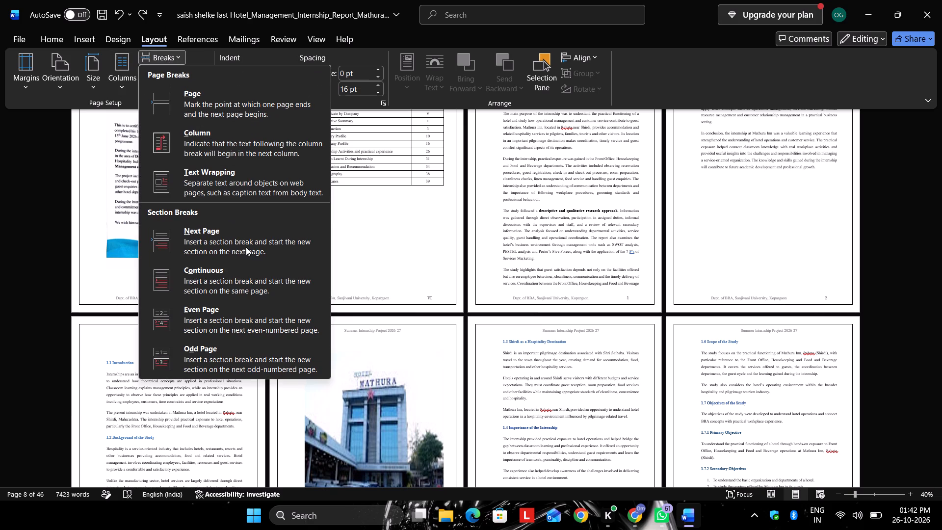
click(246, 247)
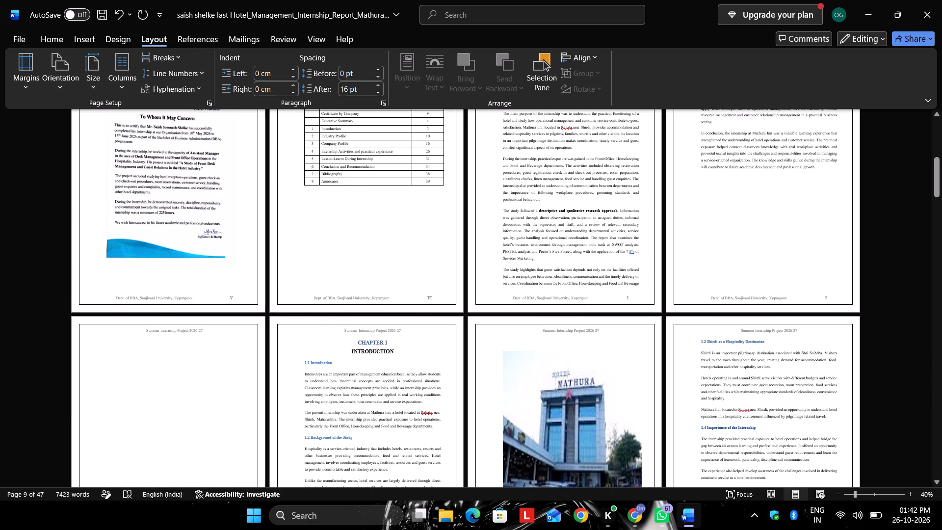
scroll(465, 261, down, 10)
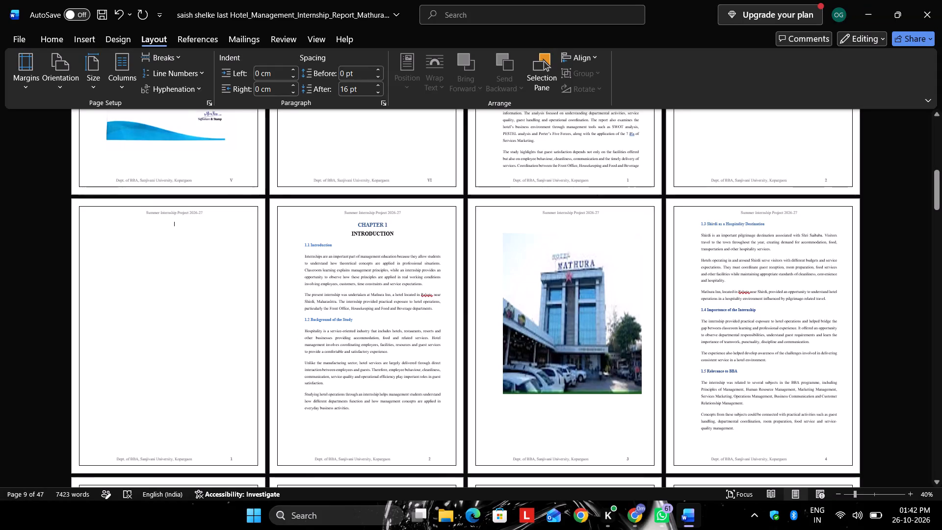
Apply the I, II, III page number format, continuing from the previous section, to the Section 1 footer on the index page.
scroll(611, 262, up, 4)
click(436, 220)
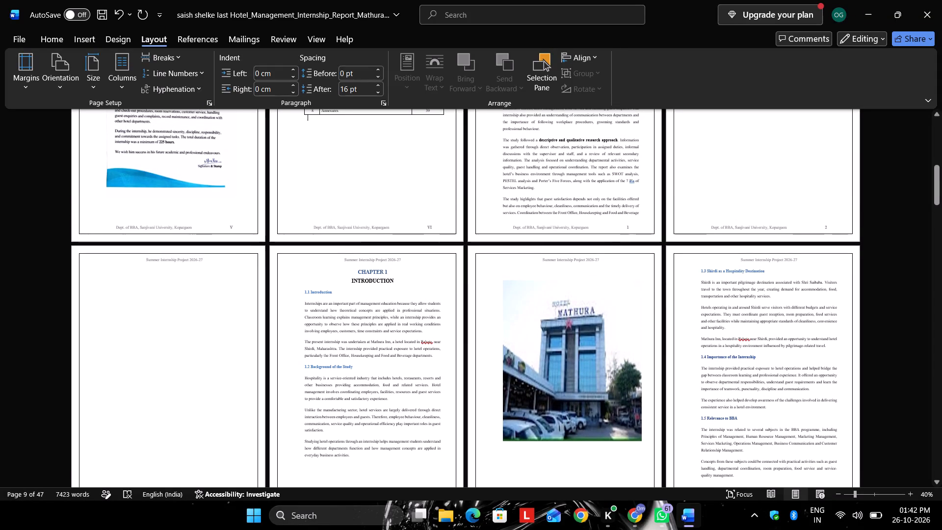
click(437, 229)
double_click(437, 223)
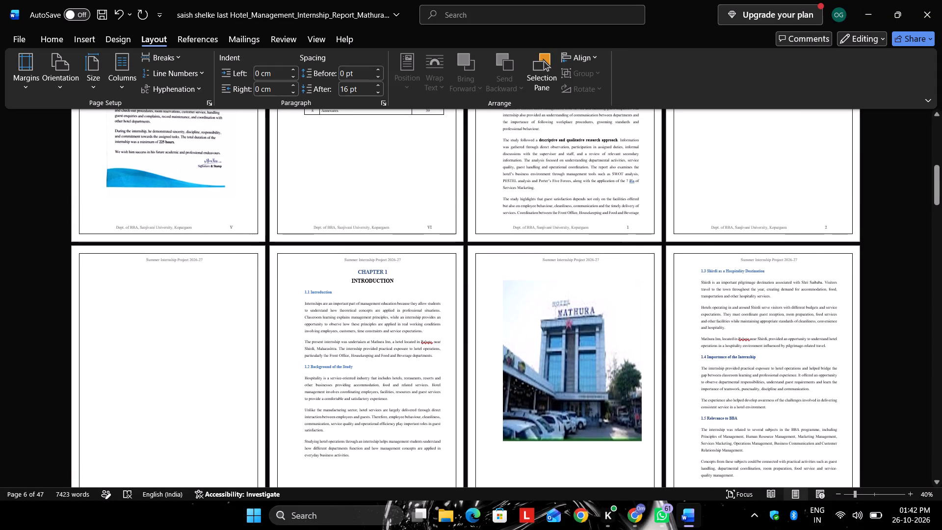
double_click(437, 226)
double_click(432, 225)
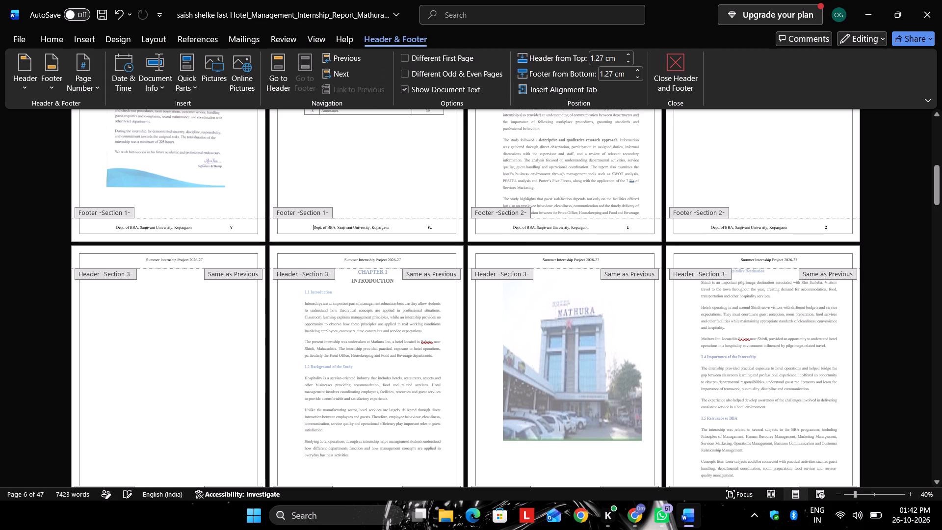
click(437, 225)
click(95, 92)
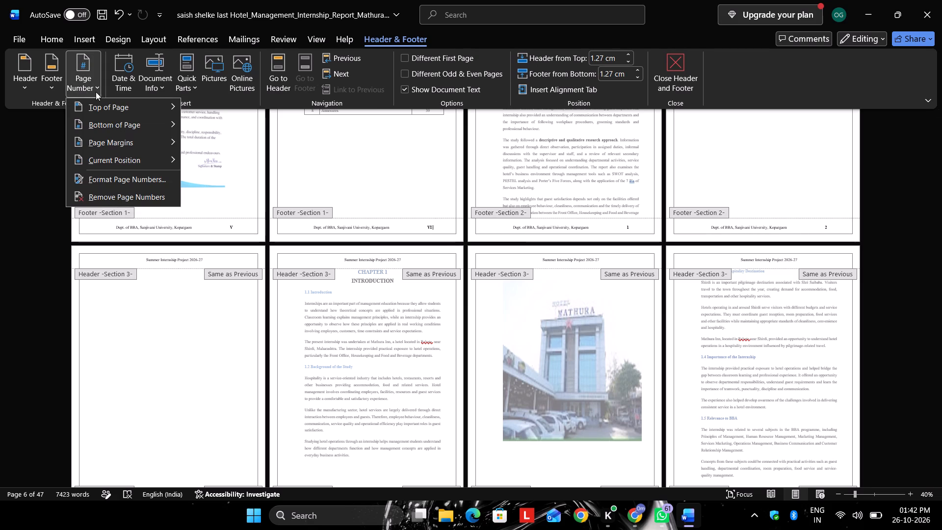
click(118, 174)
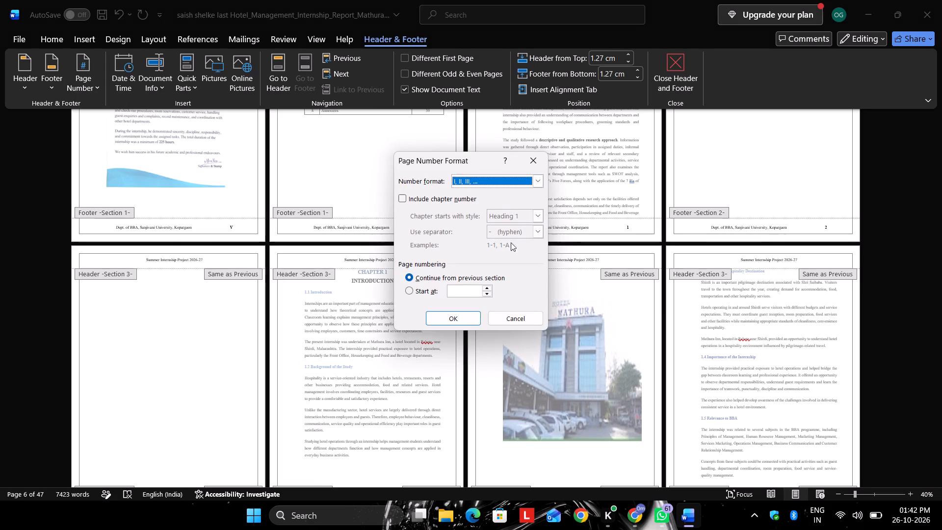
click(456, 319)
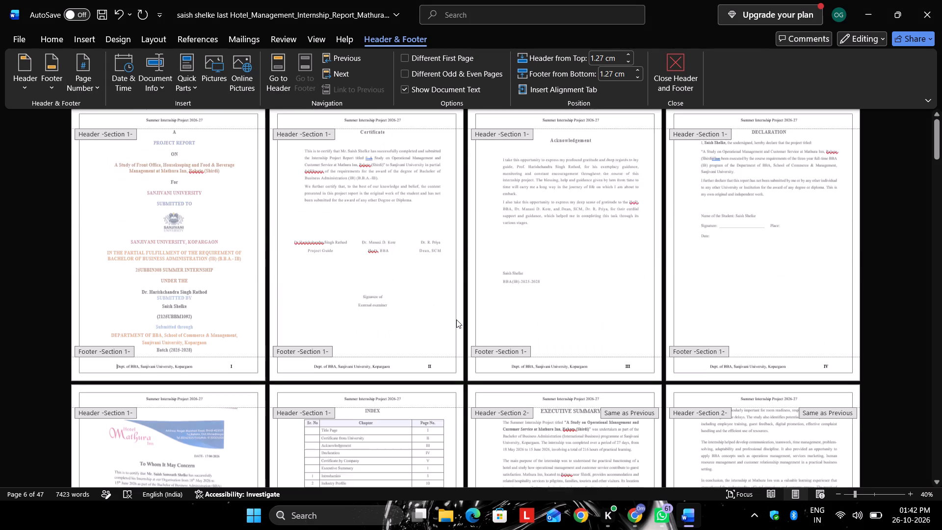
Check the footer page numbers and section labels from the title page through the Executive Summary to Chapter 1.
scroll(456, 319, down, 1)
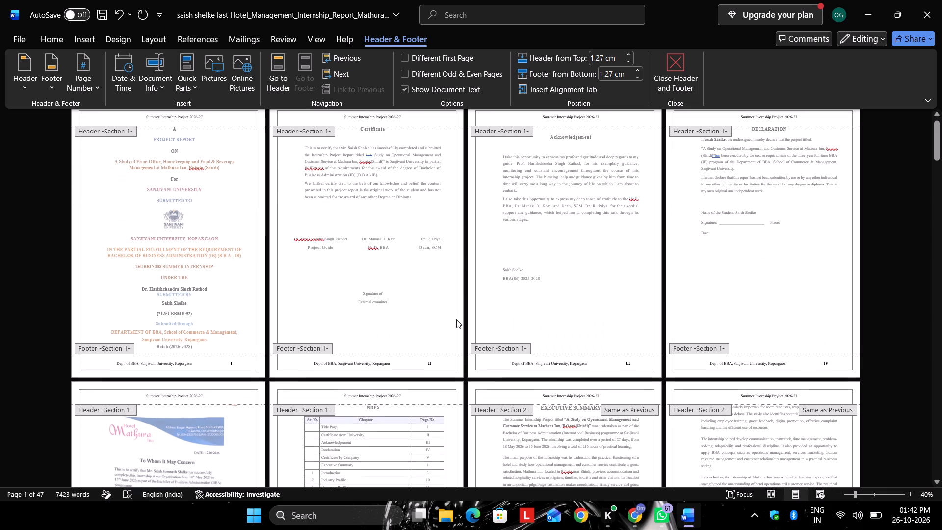
scroll(455, 319, up, 5)
scroll(455, 319, down, 9)
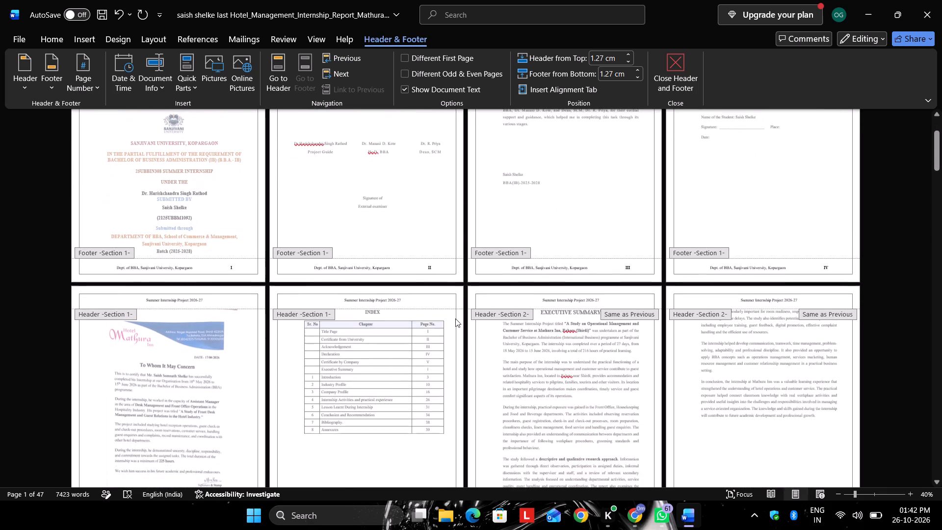
scroll(455, 318, down, 12)
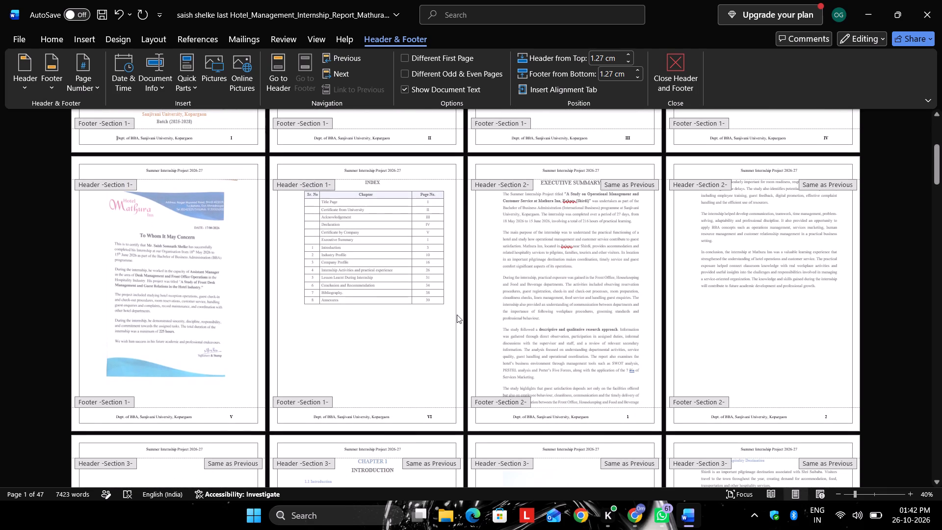
scroll(457, 315, down, 10)
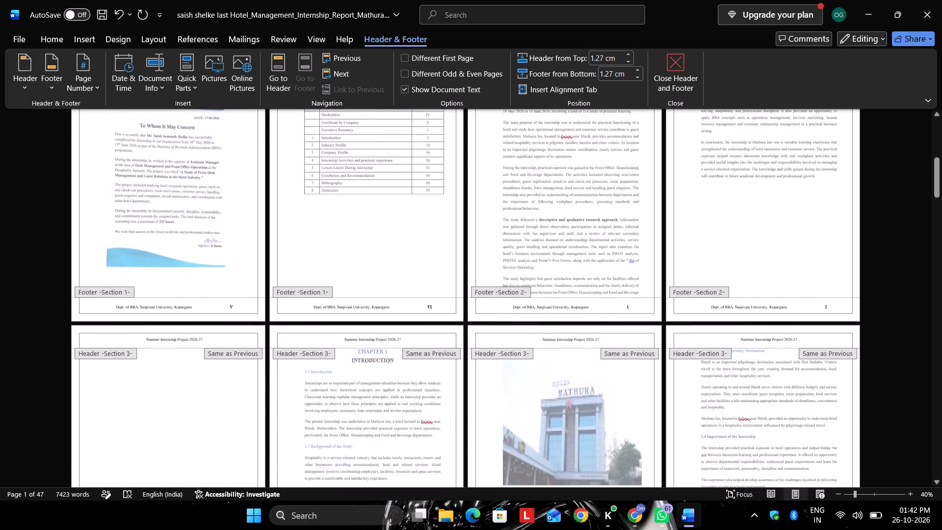
scroll(457, 315, down, 11)
scroll(455, 315, up, 11)
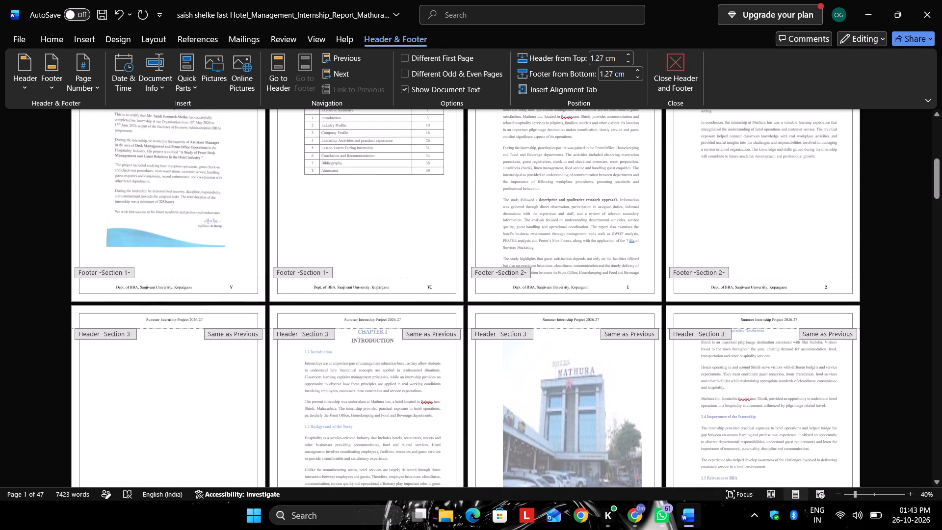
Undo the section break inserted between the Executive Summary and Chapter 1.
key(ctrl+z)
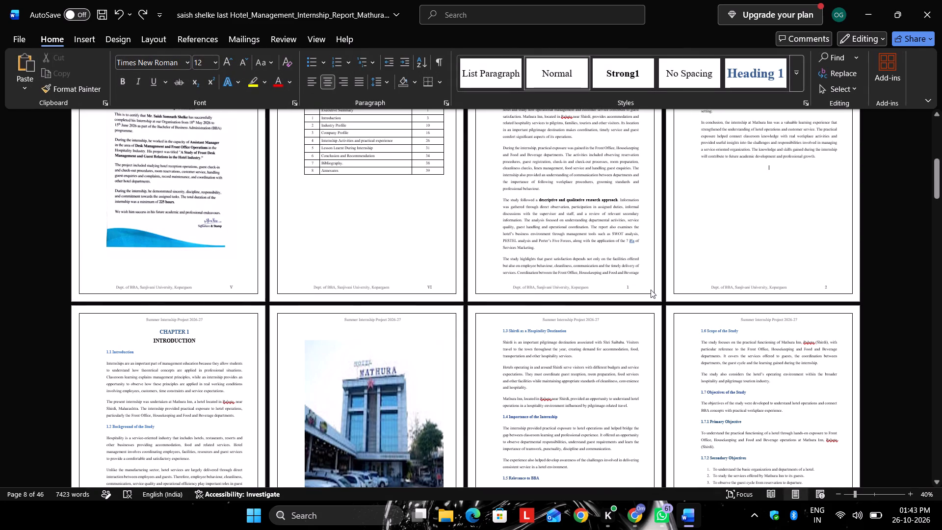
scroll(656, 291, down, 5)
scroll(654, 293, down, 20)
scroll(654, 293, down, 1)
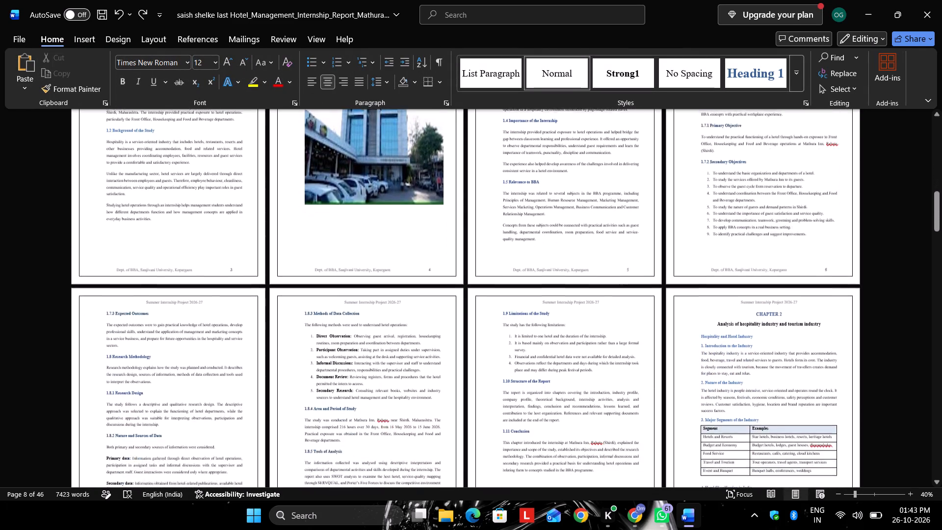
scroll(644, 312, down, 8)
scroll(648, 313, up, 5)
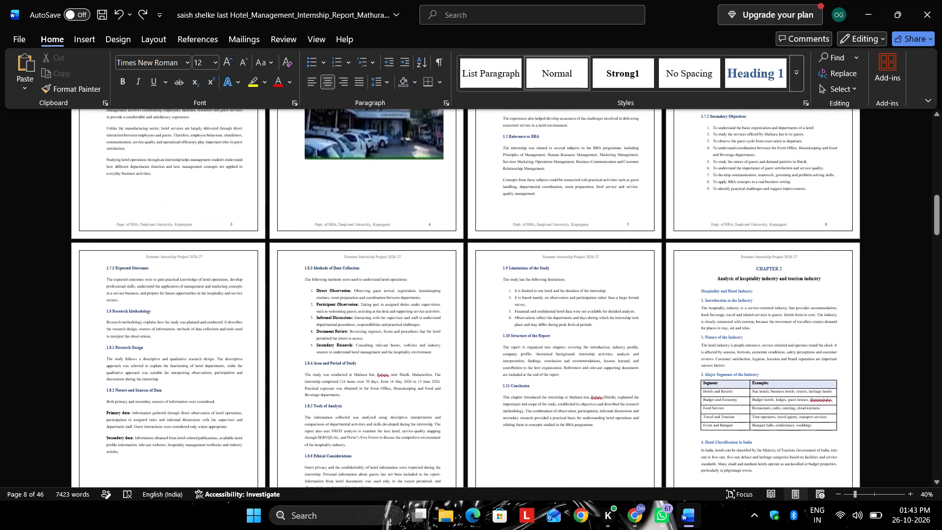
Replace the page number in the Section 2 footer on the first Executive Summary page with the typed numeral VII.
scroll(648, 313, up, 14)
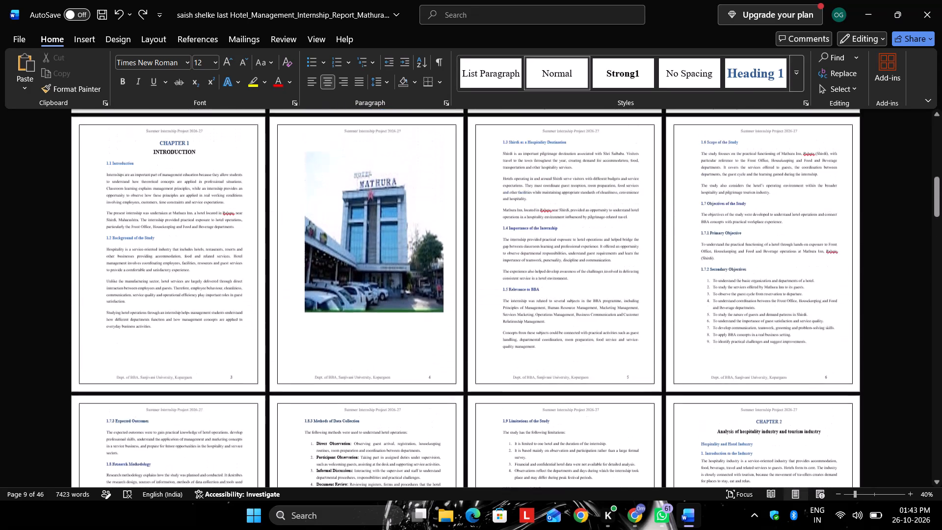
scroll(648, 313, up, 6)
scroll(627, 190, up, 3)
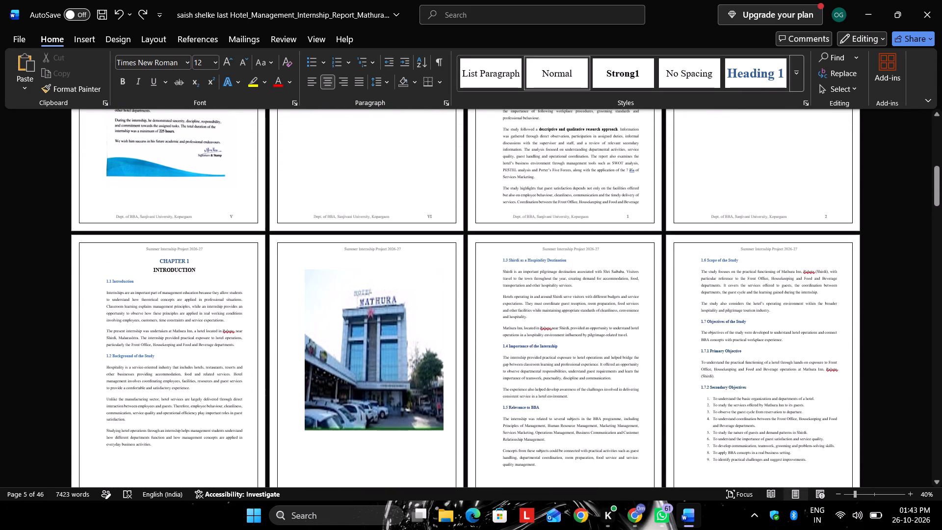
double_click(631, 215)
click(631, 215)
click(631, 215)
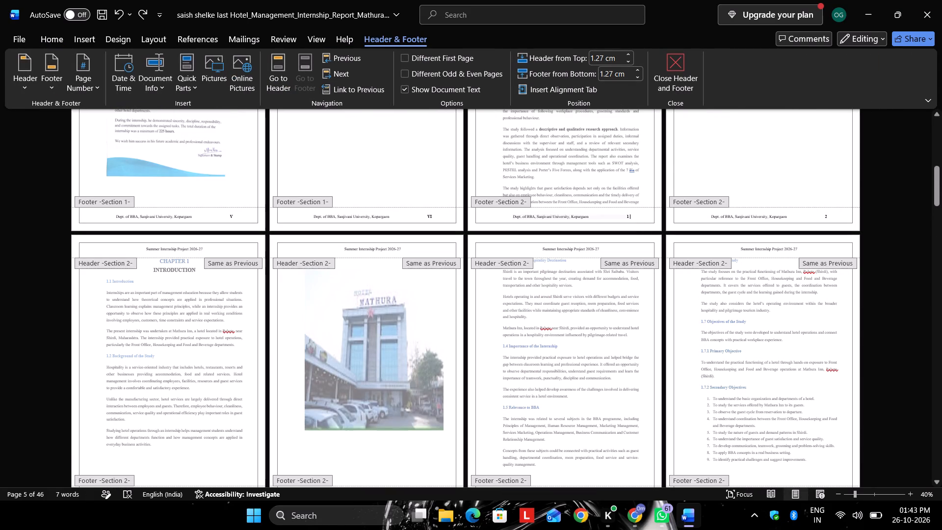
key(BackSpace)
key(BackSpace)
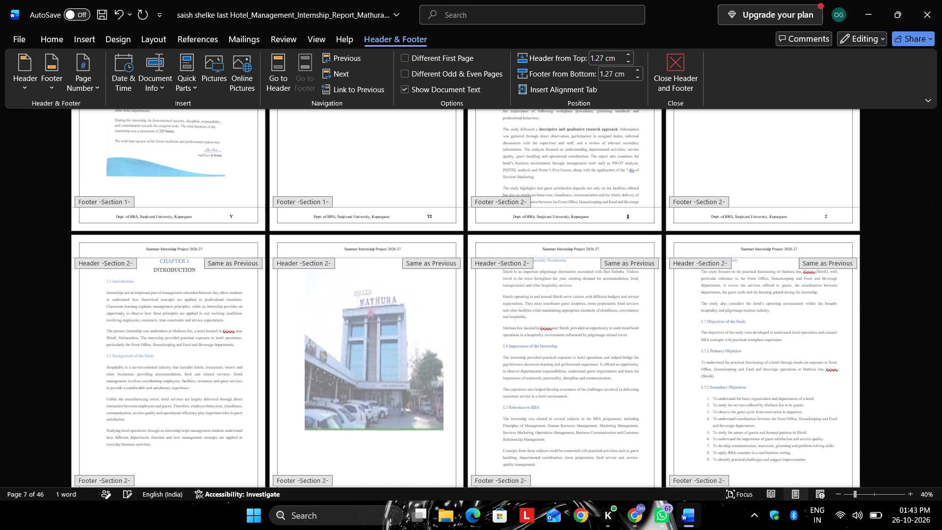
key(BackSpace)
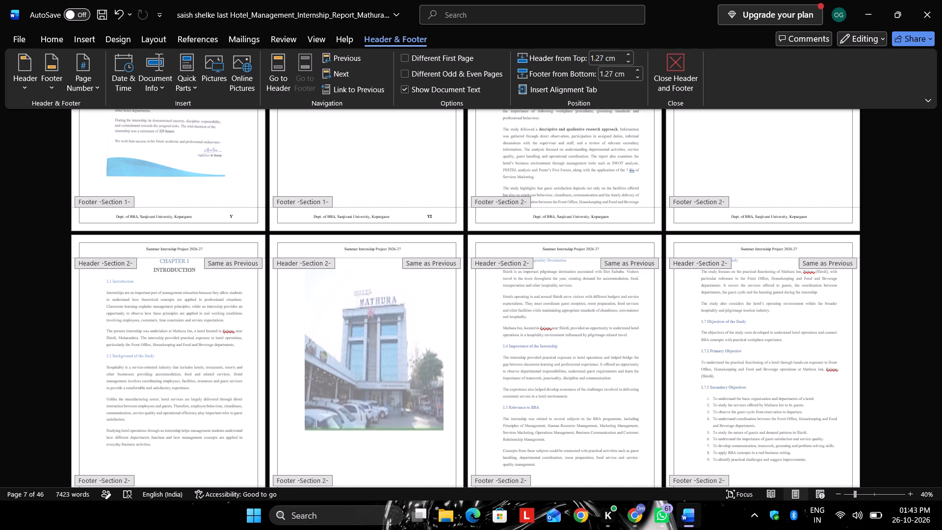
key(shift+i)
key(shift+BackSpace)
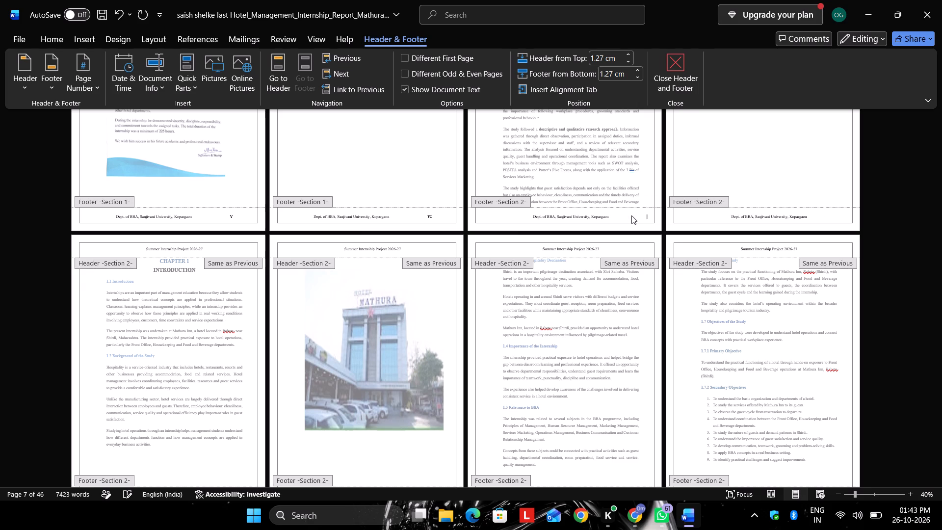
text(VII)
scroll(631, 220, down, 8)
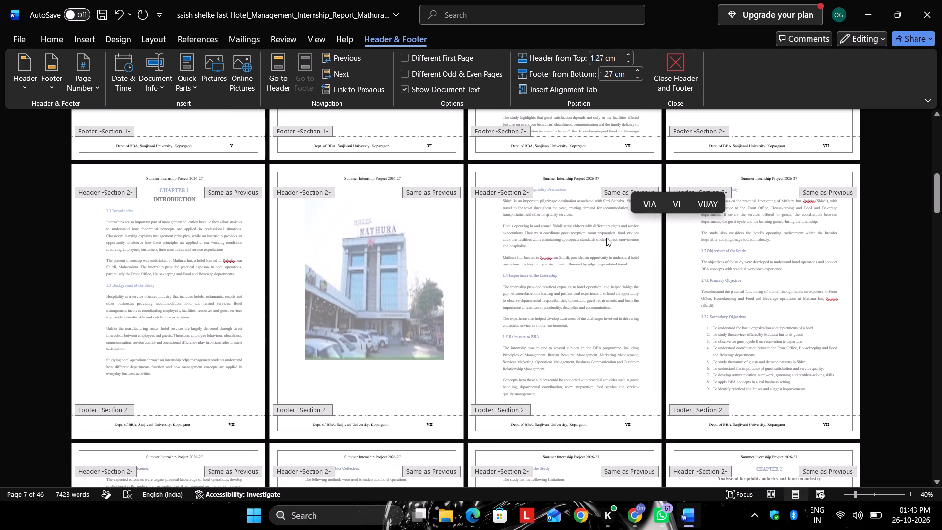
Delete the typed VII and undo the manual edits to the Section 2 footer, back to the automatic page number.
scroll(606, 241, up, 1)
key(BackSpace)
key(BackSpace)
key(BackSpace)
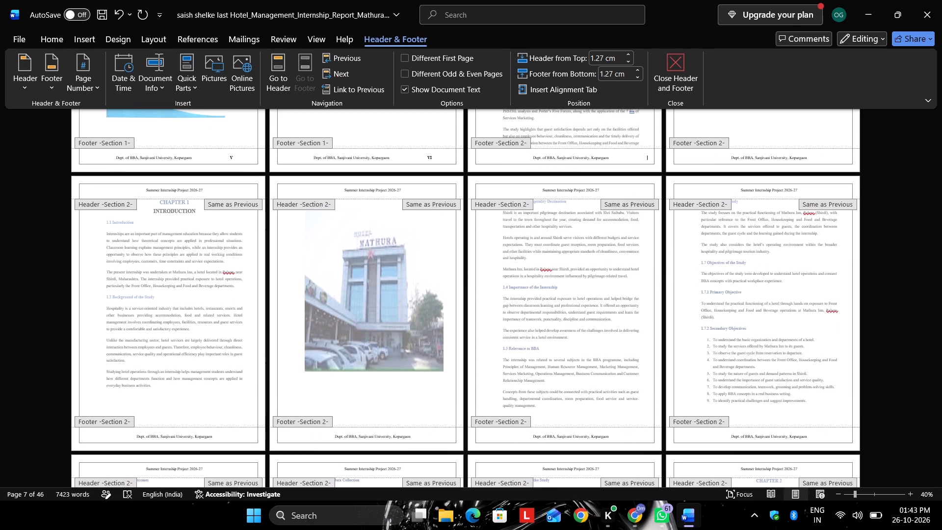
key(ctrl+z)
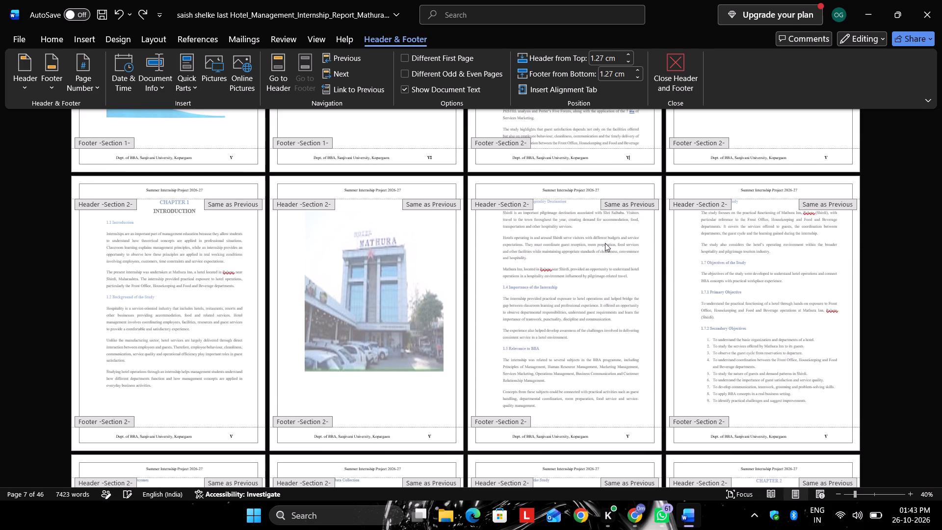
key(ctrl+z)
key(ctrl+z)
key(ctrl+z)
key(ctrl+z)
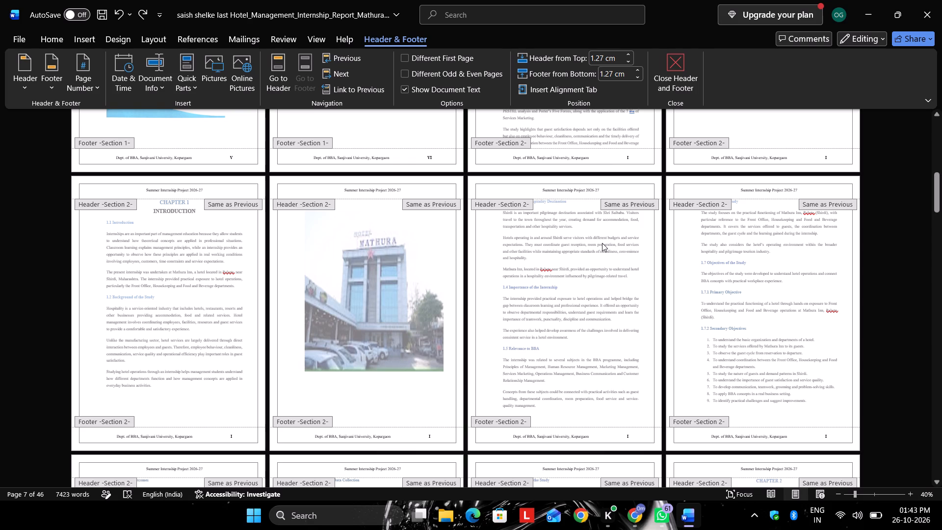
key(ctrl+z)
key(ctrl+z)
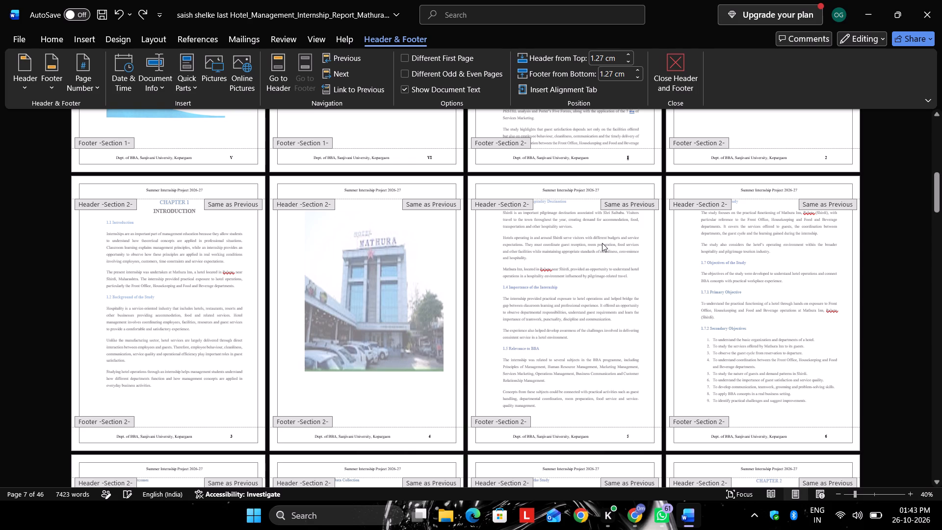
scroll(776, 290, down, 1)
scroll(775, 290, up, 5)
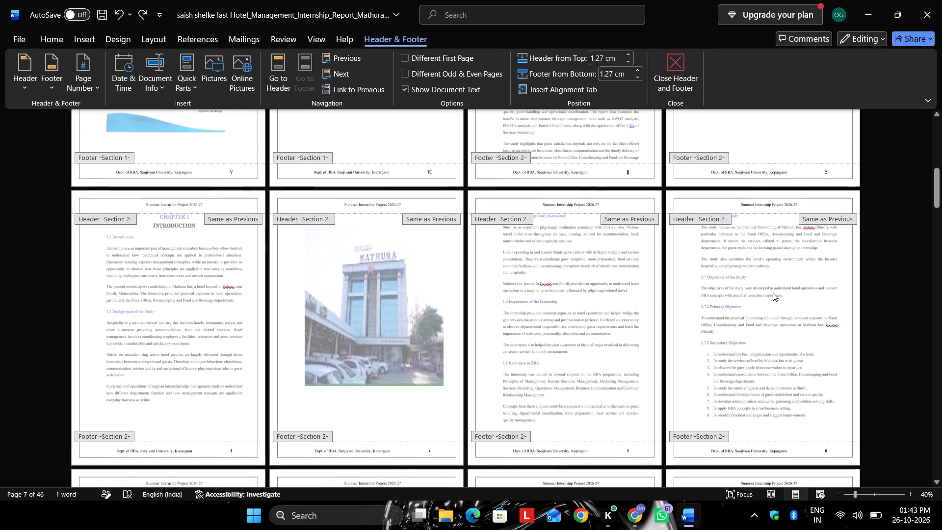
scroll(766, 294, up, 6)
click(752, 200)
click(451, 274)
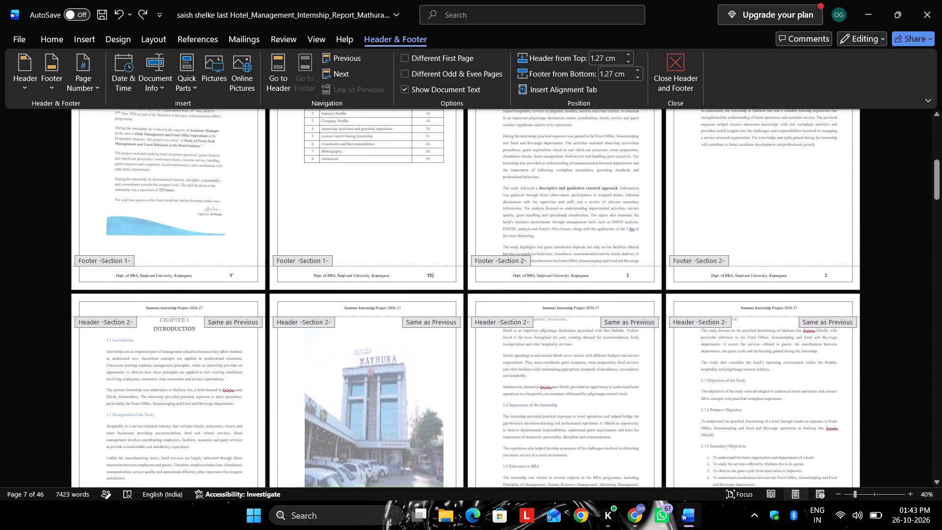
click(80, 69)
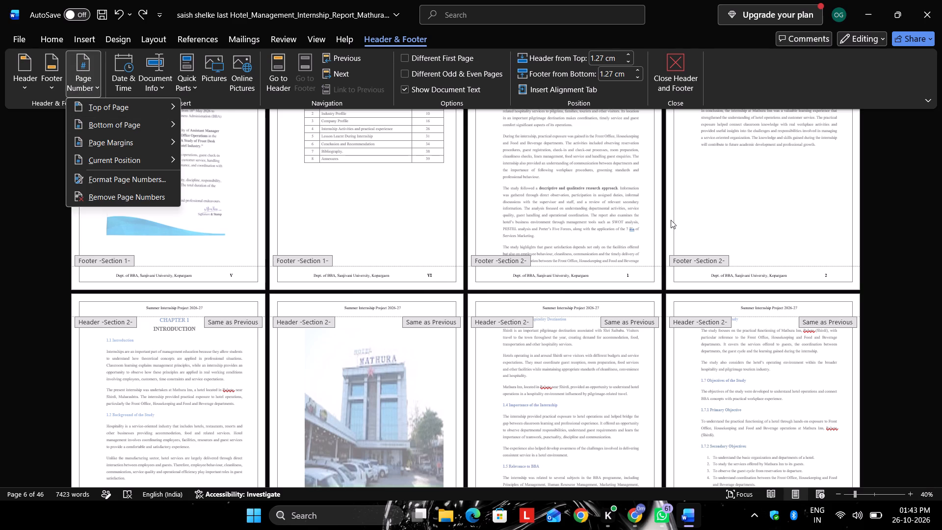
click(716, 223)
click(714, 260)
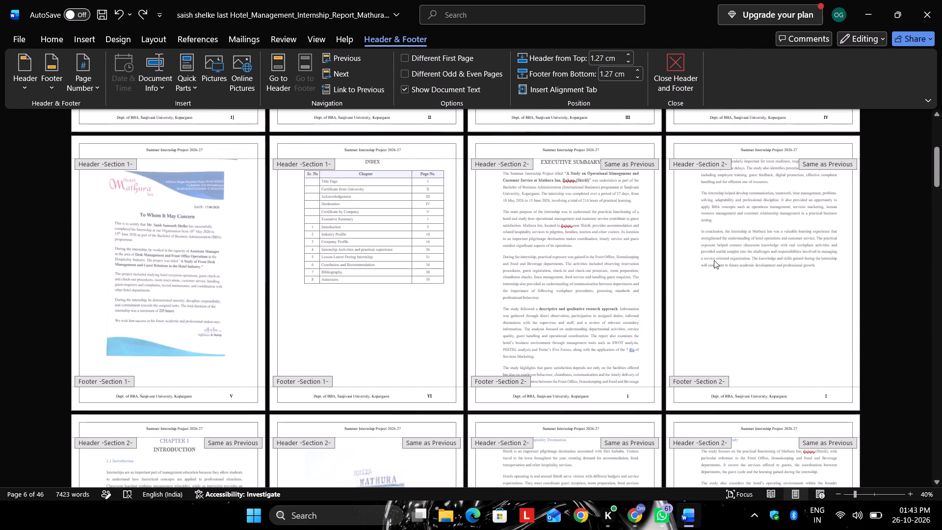
Leave footer editing and return to the body text at the end of the last Executive Summary page.
click(822, 391)
double_click(834, 392)
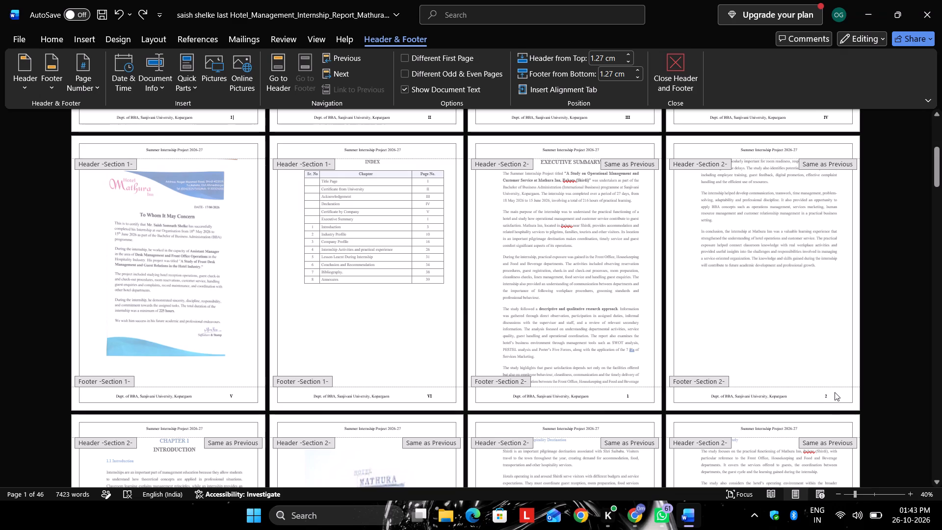
click(822, 346)
click(819, 240)
click(819, 261)
click(793, 267)
drag(744, 260, 739, 242)
click(734, 220)
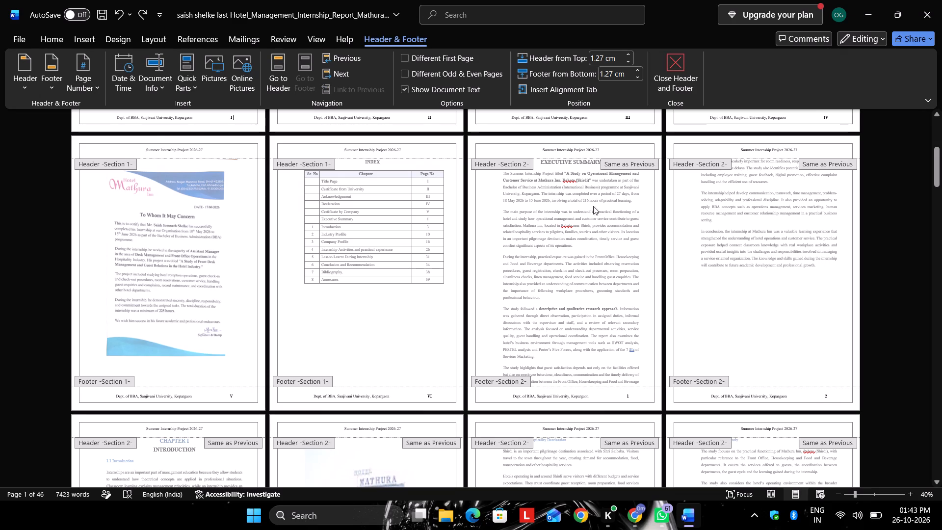
double_click(730, 293)
double_click(749, 265)
double_click(781, 271)
click(817, 269)
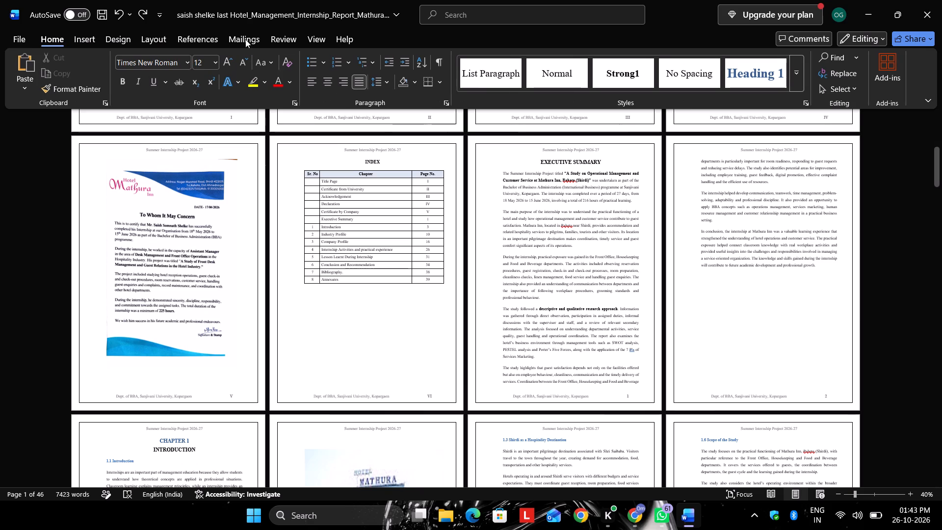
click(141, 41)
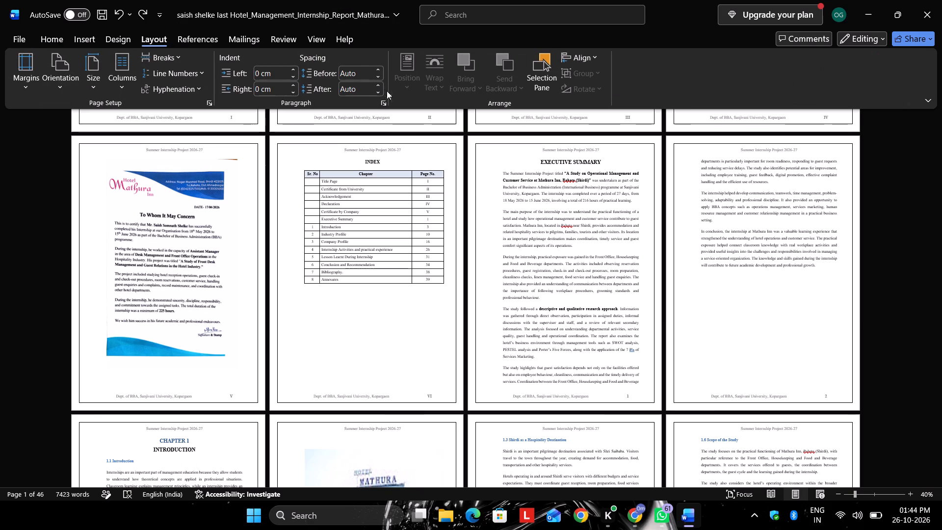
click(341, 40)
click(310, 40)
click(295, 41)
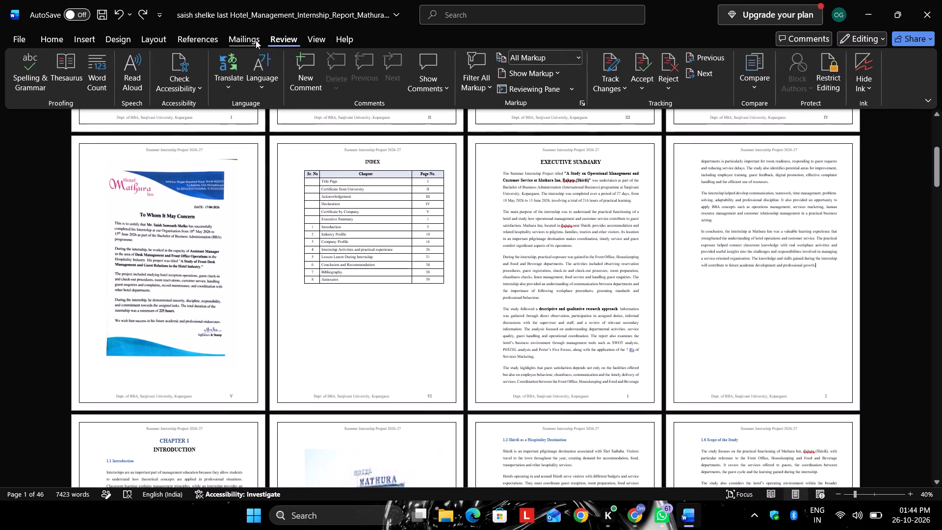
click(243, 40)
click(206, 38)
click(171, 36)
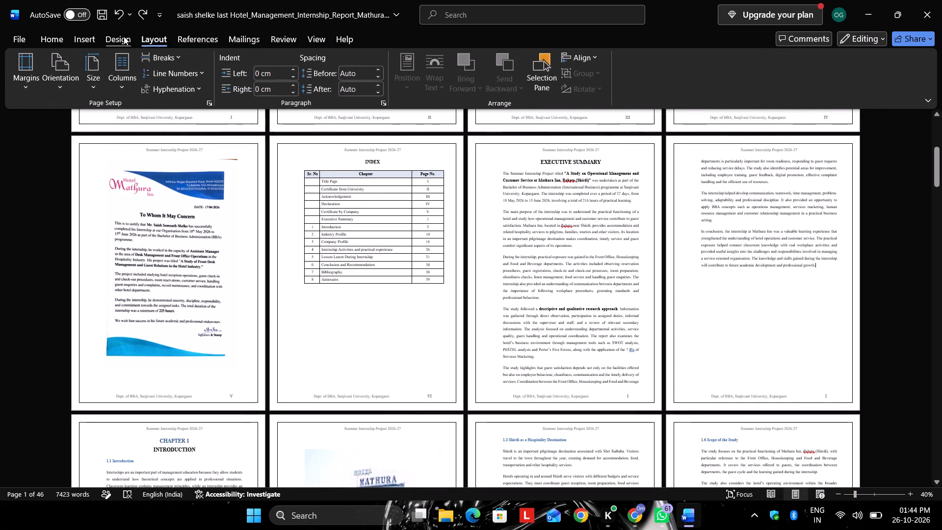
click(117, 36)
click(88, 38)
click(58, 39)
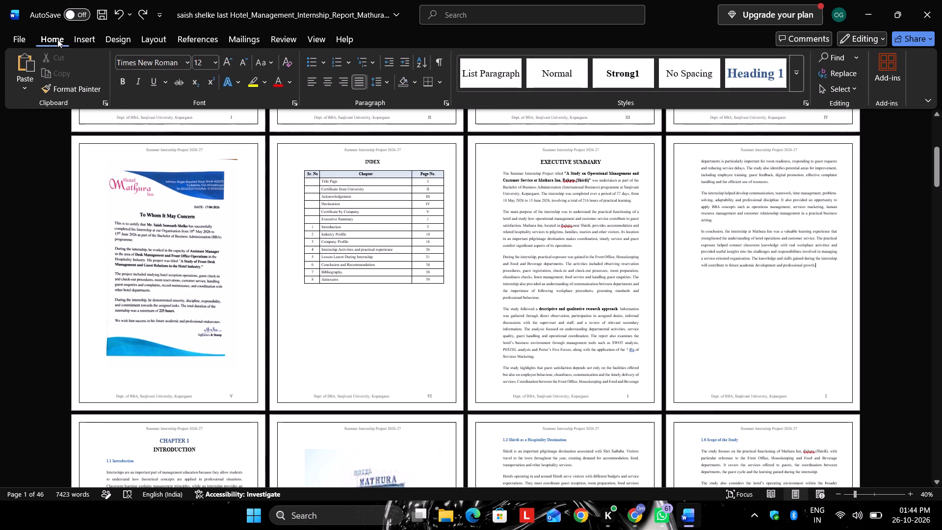
Insert a next-page section break after the text on the last Executive Summary page, before Chapter 1.
click(153, 40)
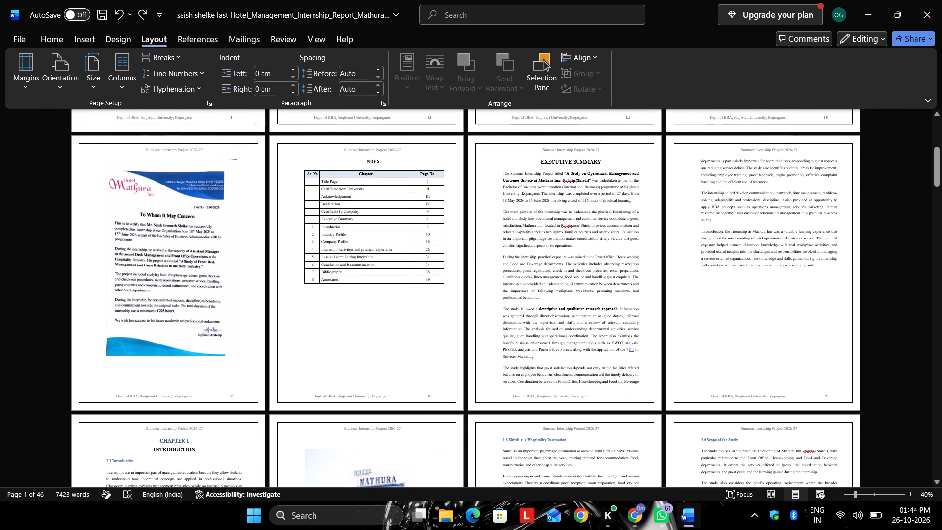
click(834, 391)
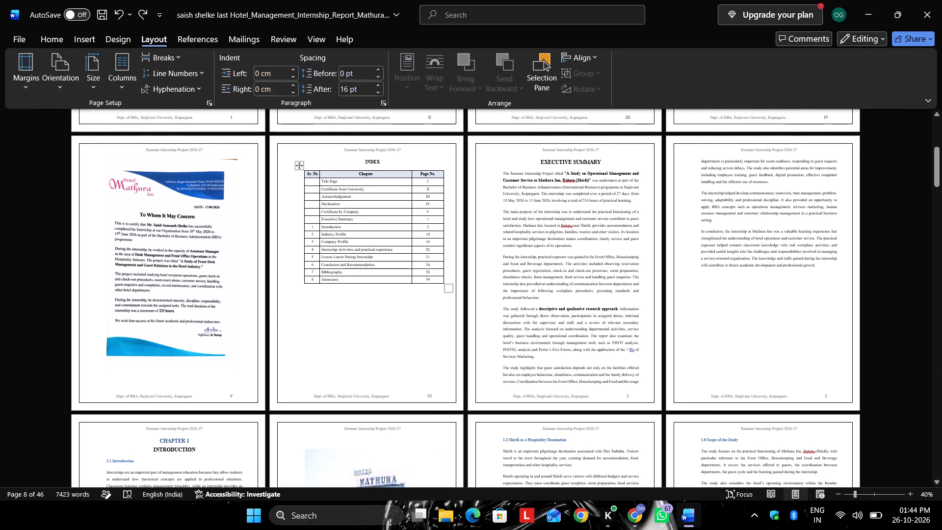
click(178, 60)
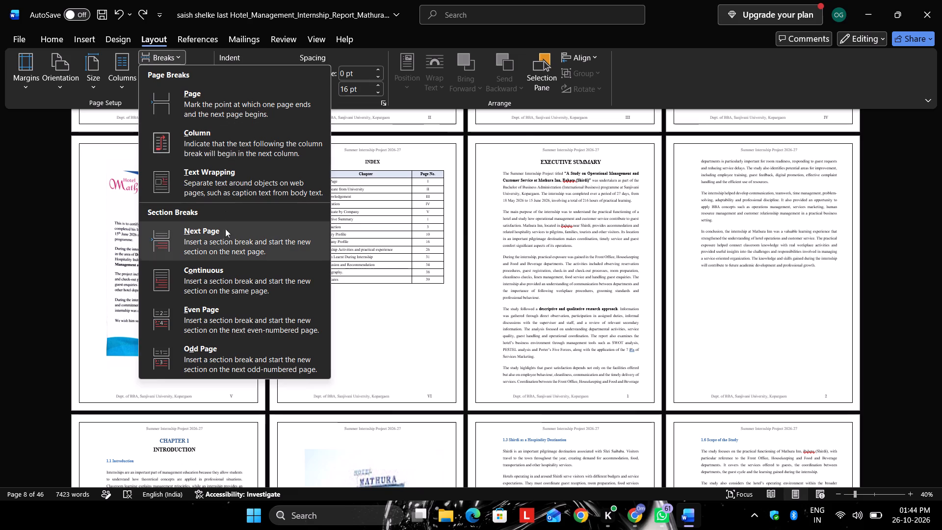
click(221, 253)
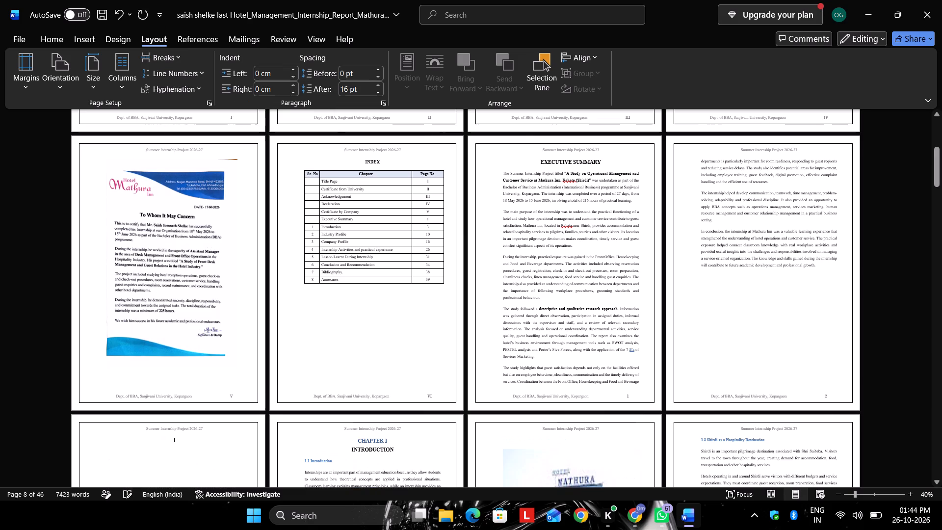
Examine the pages around the new section break between the Executive Summary and Chapter 1.
scroll(229, 245, down, 13)
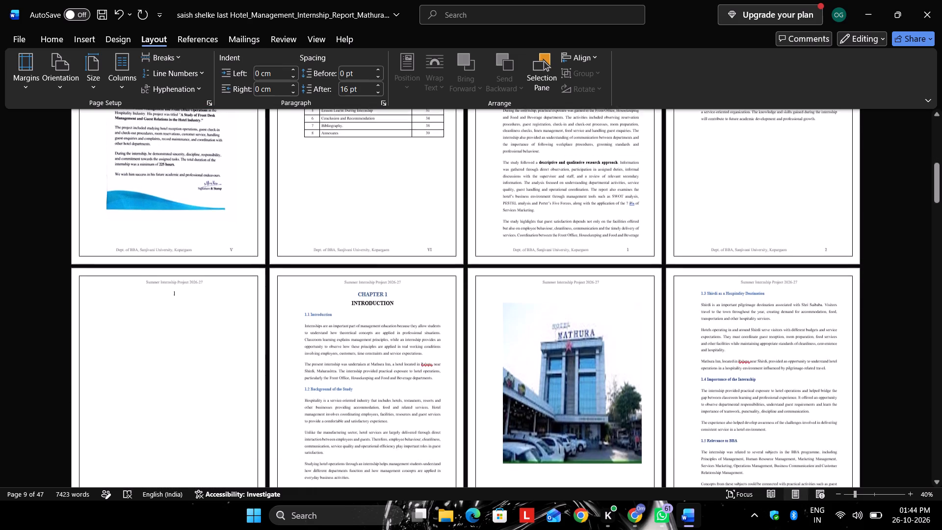
scroll(257, 211, down, 6)
scroll(341, 241, down, 1)
scroll(342, 242, up, 3)
scroll(578, 249, up, 2)
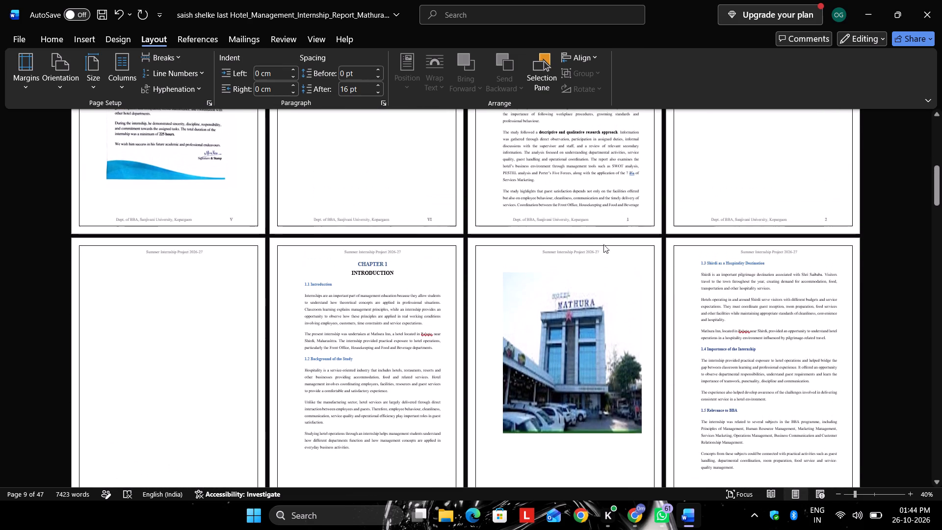
scroll(610, 237, up, 4)
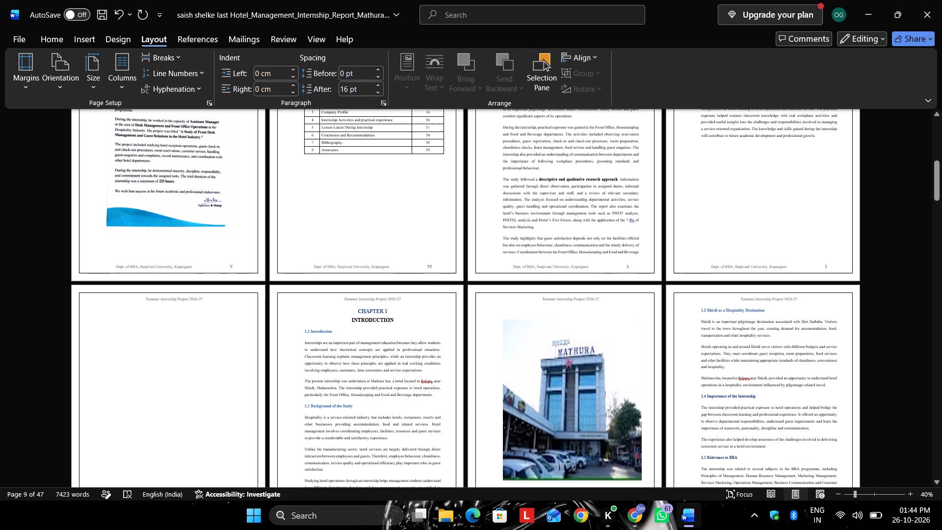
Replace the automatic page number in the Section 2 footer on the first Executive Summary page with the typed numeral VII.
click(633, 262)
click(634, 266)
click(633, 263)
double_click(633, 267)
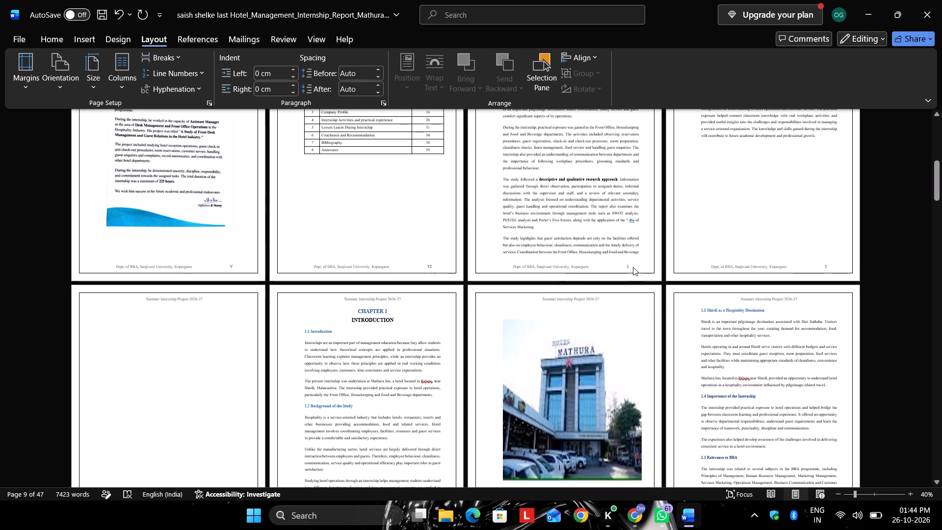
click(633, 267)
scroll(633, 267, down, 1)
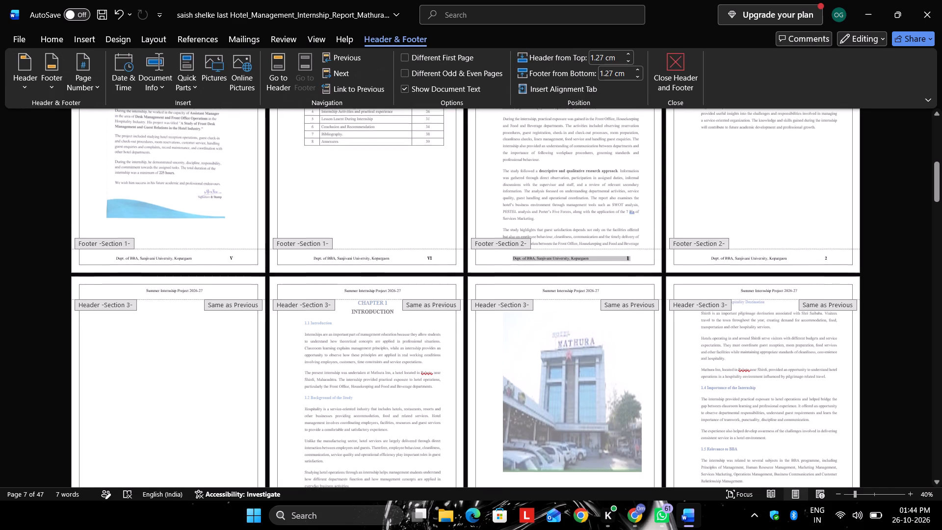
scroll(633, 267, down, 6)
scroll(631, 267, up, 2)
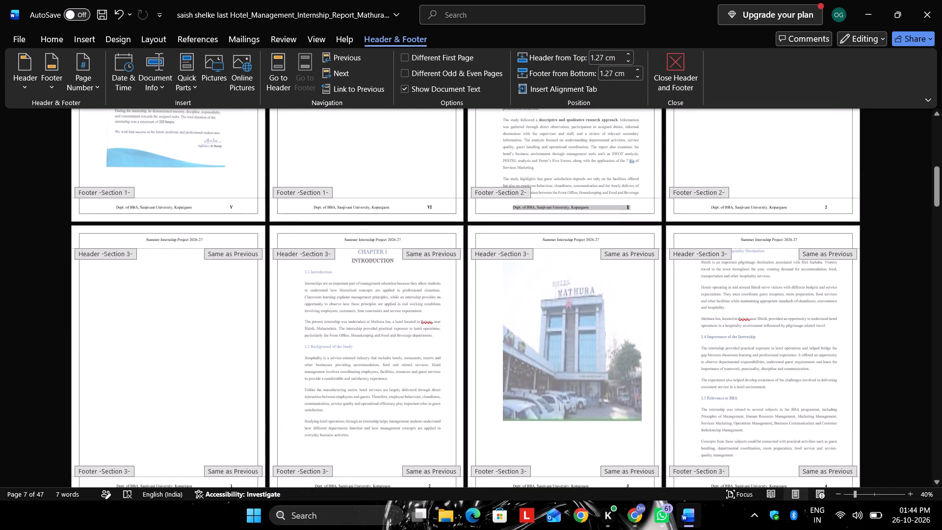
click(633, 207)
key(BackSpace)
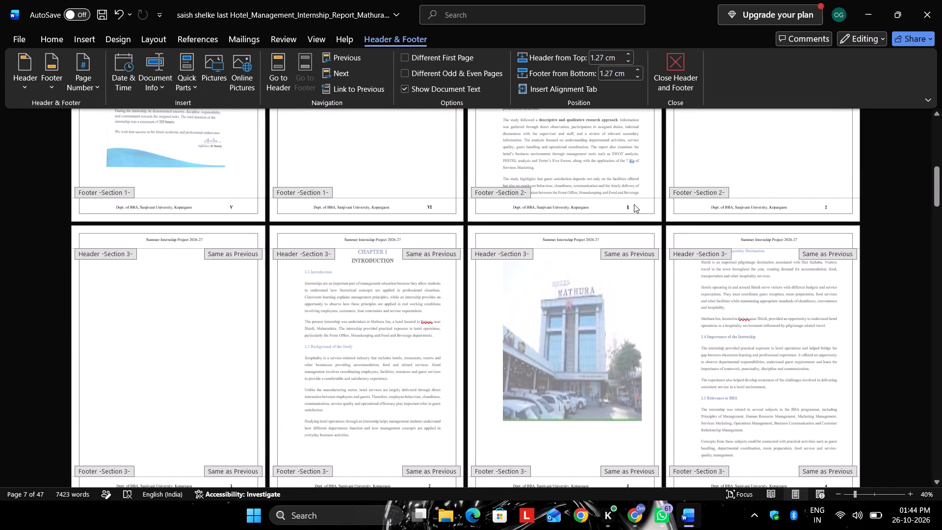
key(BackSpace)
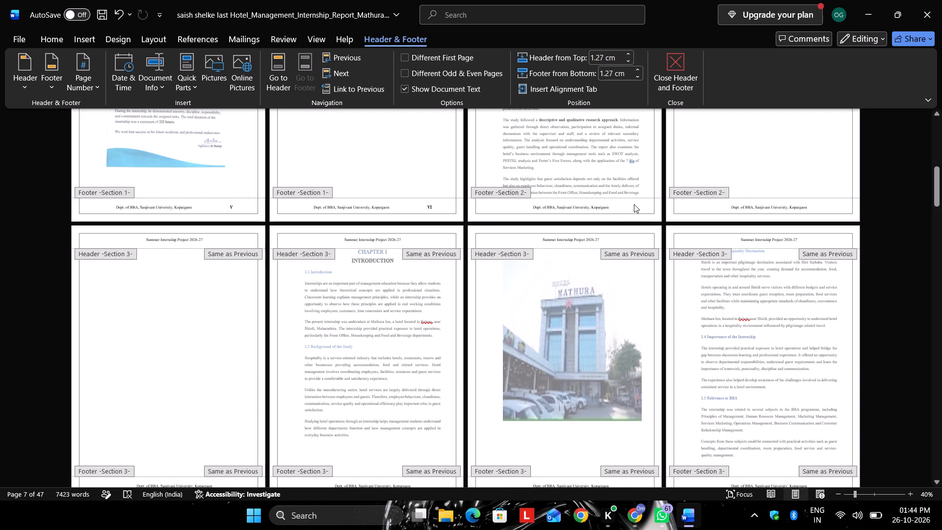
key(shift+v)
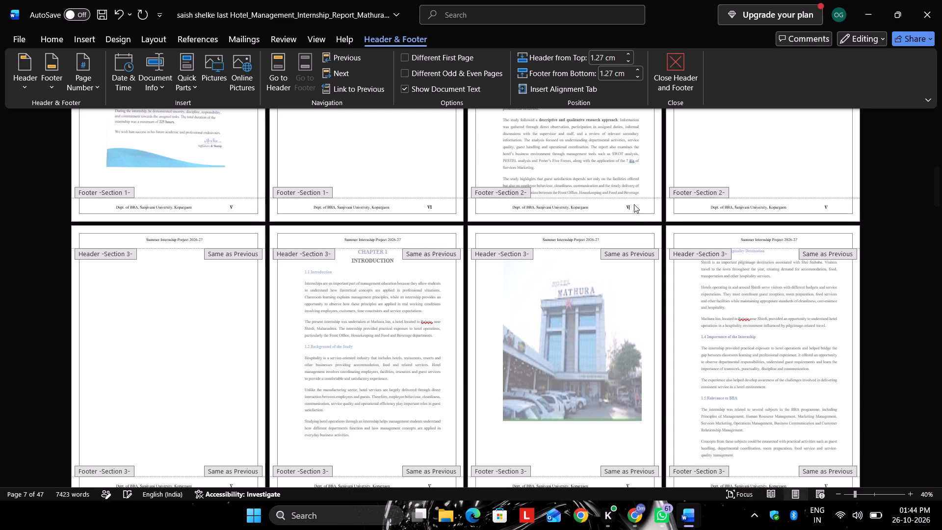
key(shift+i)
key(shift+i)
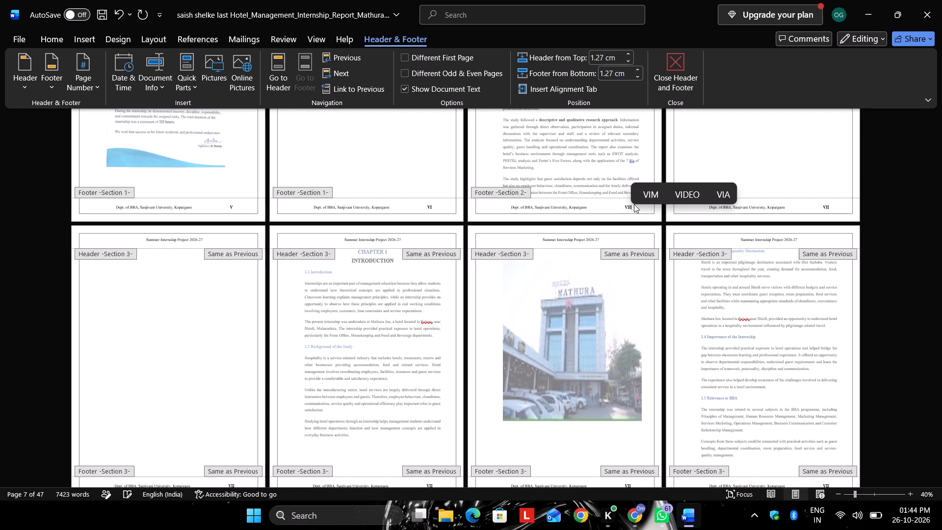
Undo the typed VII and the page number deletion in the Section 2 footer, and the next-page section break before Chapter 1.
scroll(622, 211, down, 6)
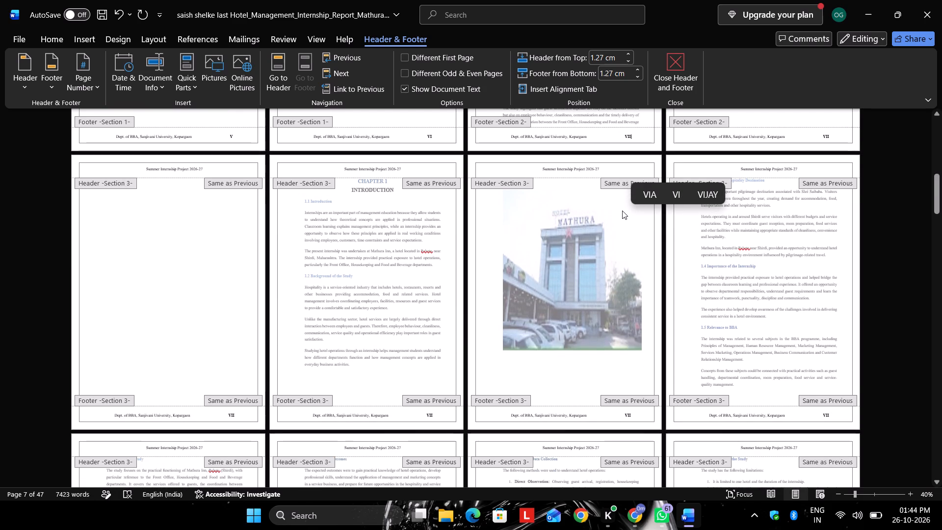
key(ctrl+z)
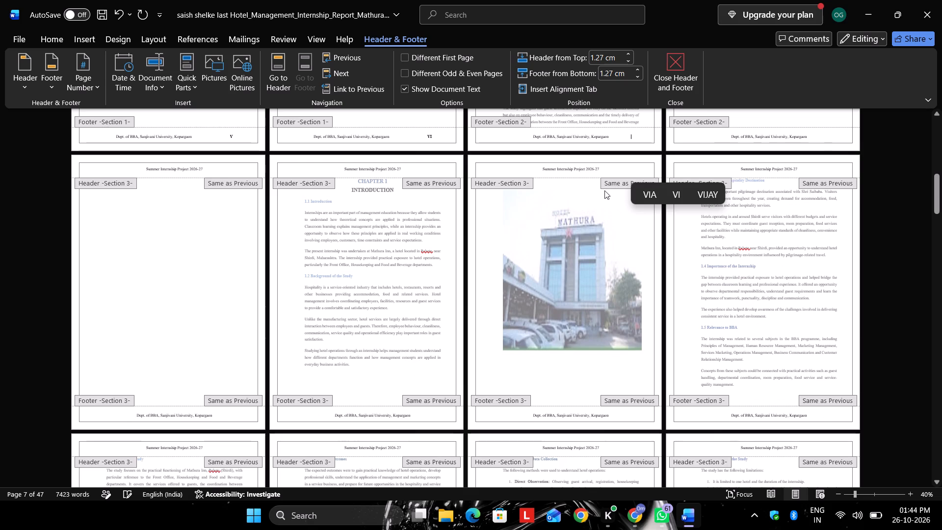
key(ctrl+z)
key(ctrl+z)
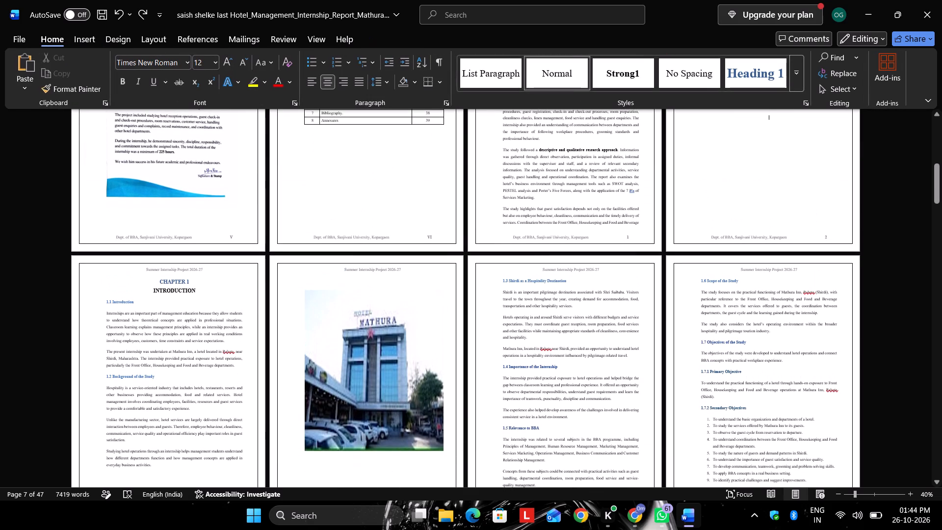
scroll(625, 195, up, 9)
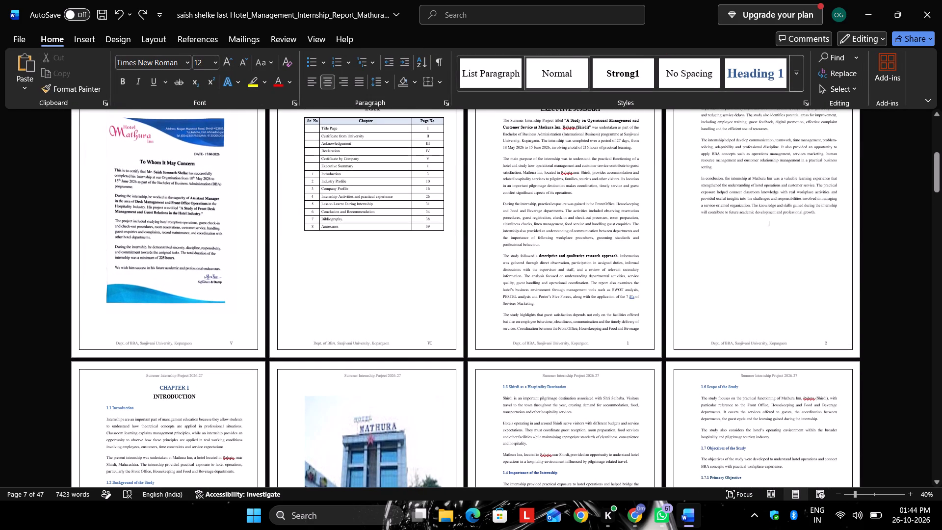
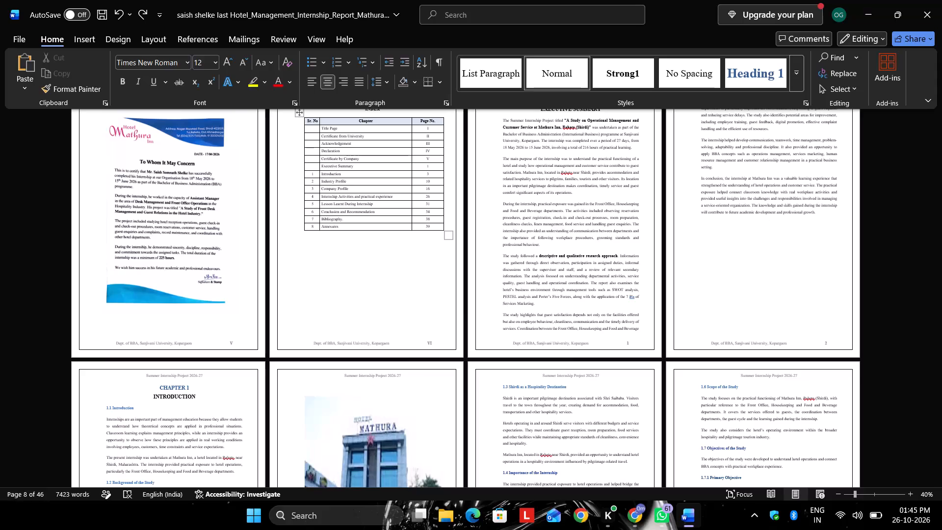
Delete the whole Section 1 footer line, including the department text and the page number.
click(630, 344)
click(622, 339)
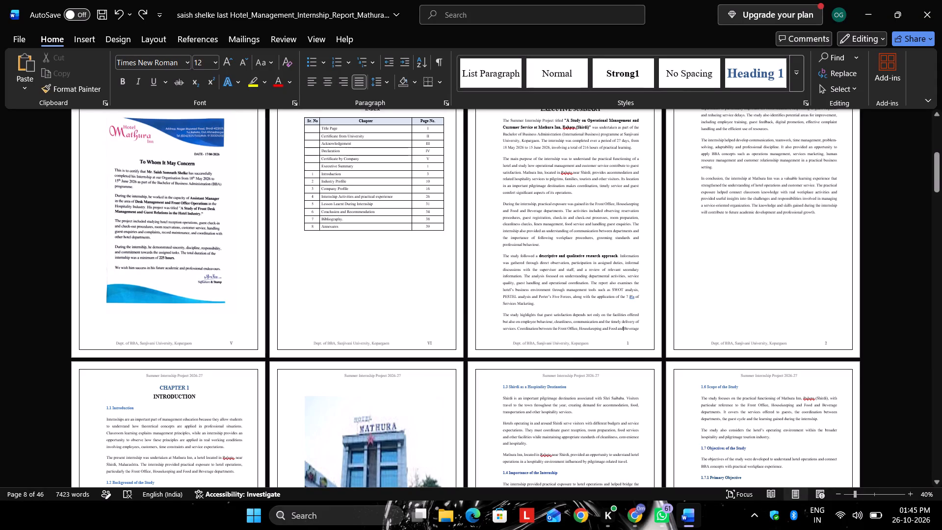
triple_click(628, 340)
scroll(625, 337, up, 3)
triple_click(444, 225)
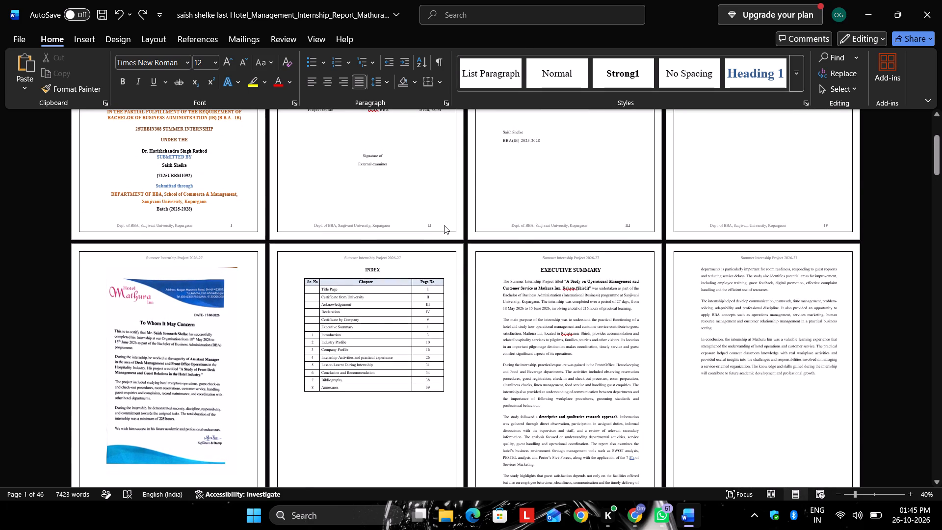
key(BackSpace)
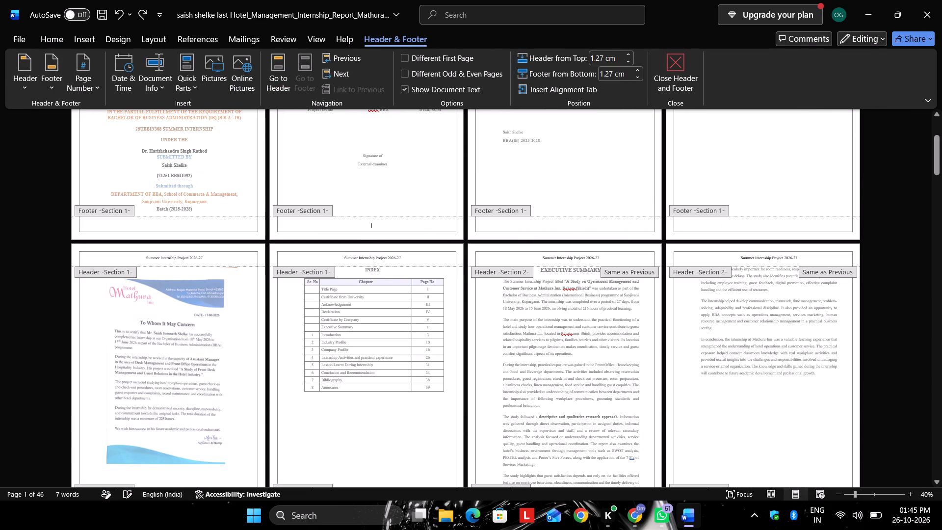
Delete the header text "Summer Internship Project 2026-27" from the Section 1 header and return to the document body.
scroll(378, 282, up, 5)
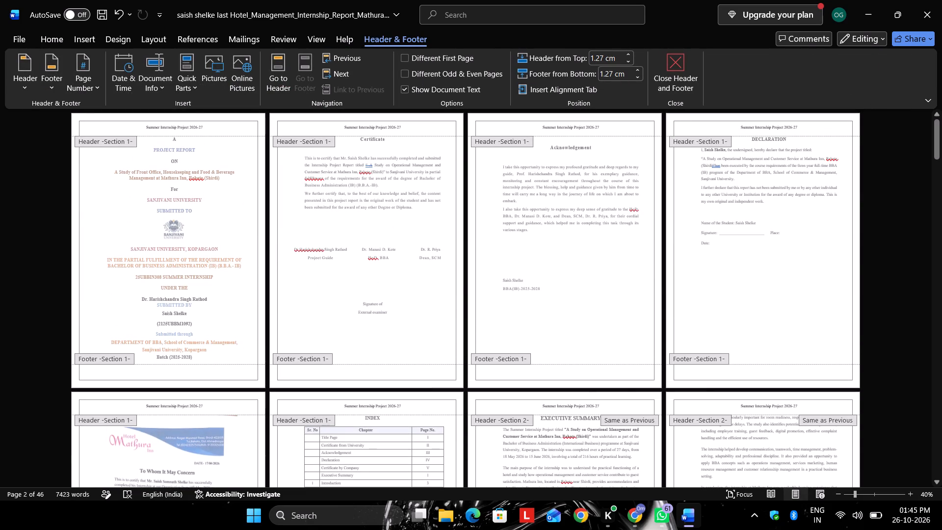
click(412, 132)
key(BackSpace)
key(BackSpace)
key(BackSpace)
key(BackSpace)
key(BackSpace)
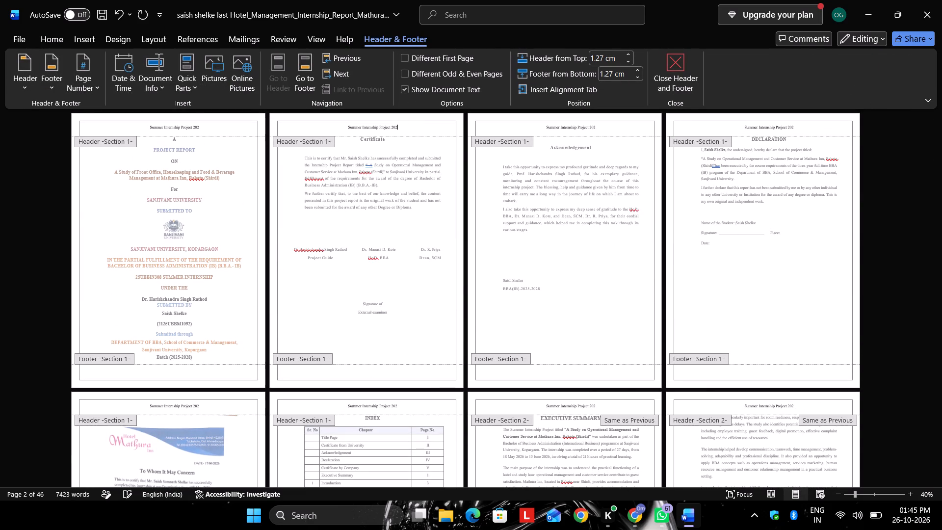
key(BackSpace)
key(BackSpace)
key(BackSpace)
key(BackSpace)
key(BackSpace)
key(BackSpace)
key(BackSpace)
key(BackSpace)
key(BackSpace)
key(BackSpace)
key(BackSpace)
key(BackSpace)
key(BackSpace)
key(BackSpace)
key(BackSpace)
key(BackSpace)
key(BackSpace)
key(BackSpace)
key(BackSpace)
key(BackSpace)
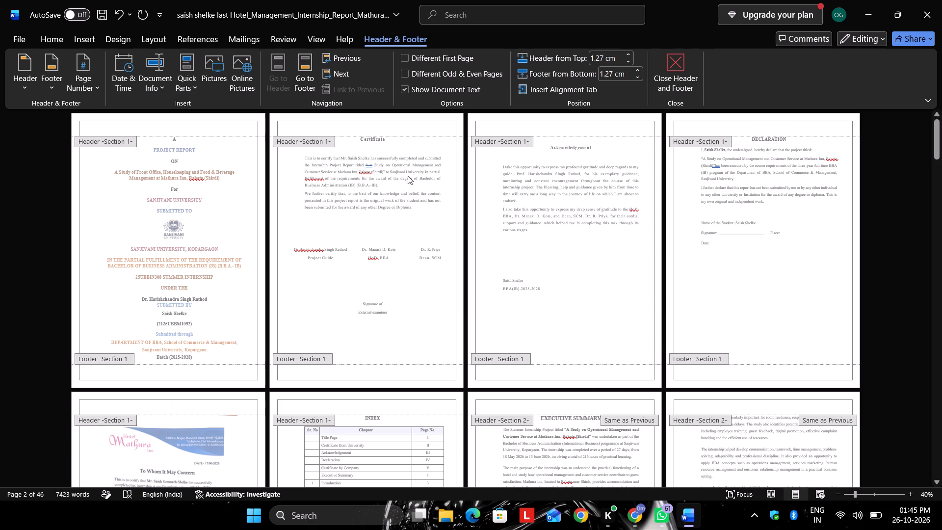
double_click(434, 249)
click(434, 249)
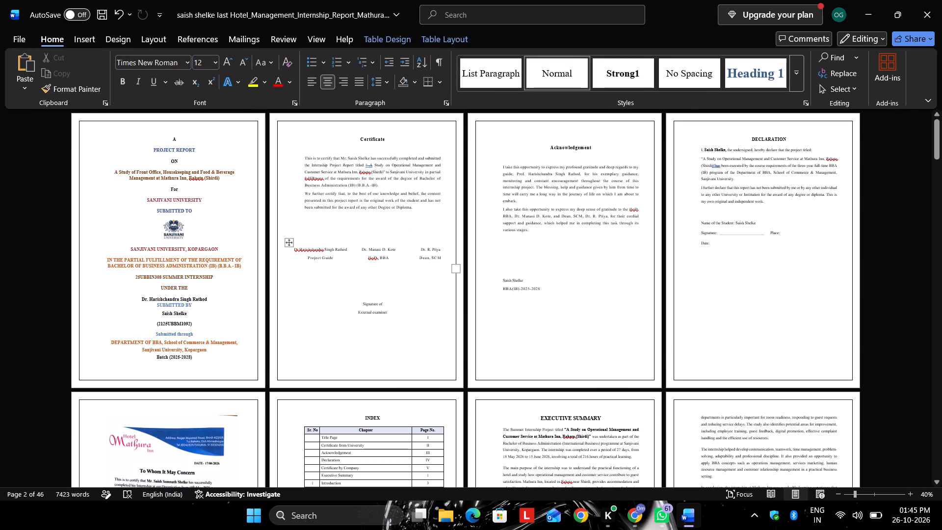
click(359, 363)
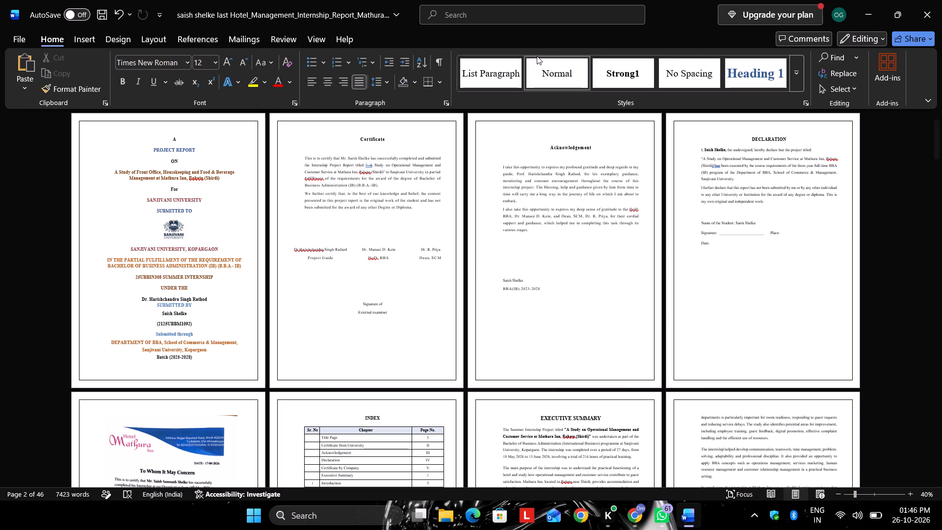
Save the internship report.
key(ctrl+s)
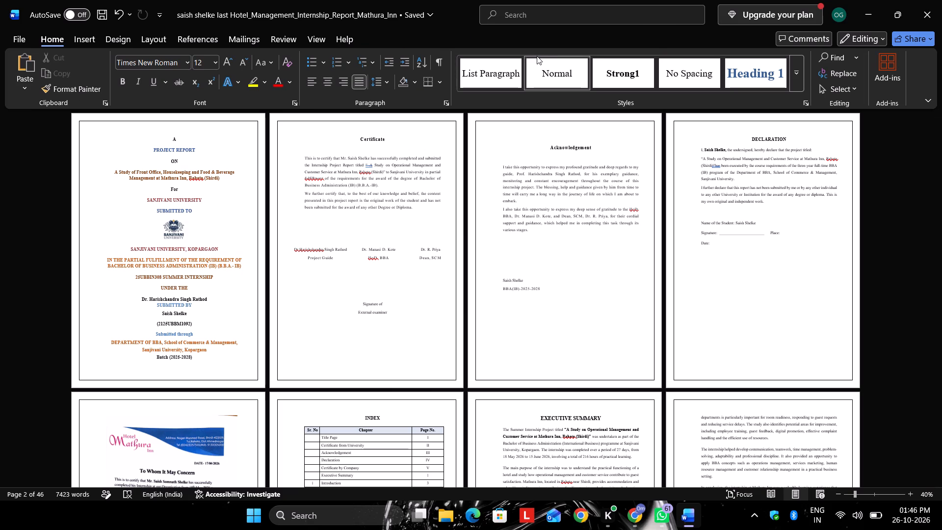
key(ctrl+s)
key(ctrl+s)
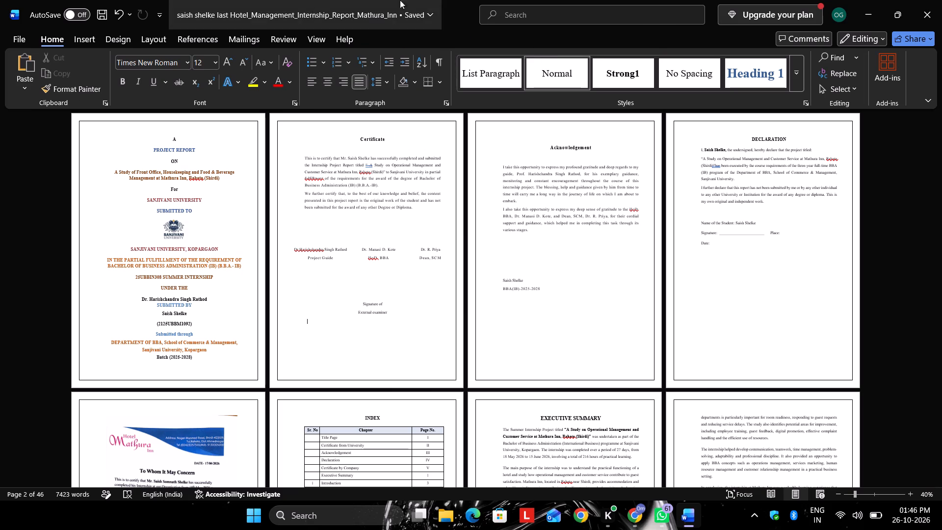
Open the document's file name and location details.
click(398, 9)
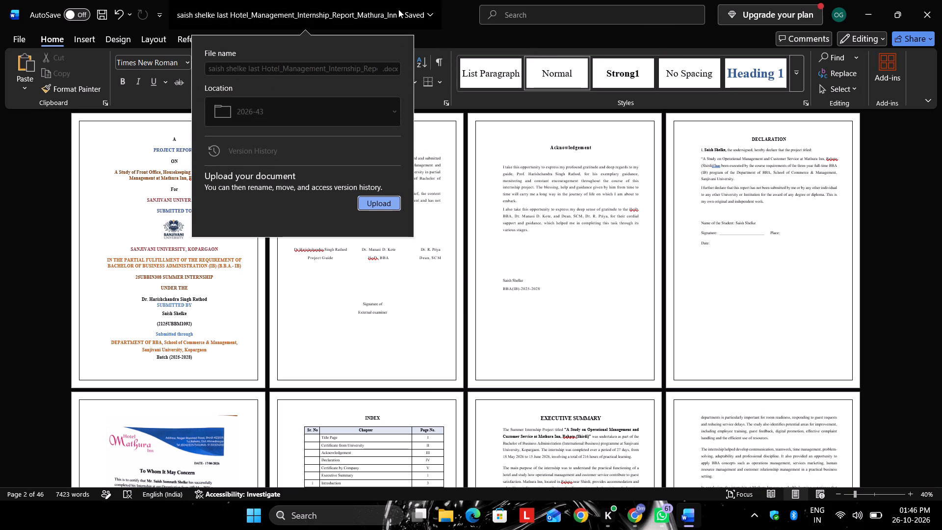
click(430, 2)
Save a copy of the internship report to the Desktop folder, adding " final" to the end of the existing file name.
click(0, 214)
click(16, 30)
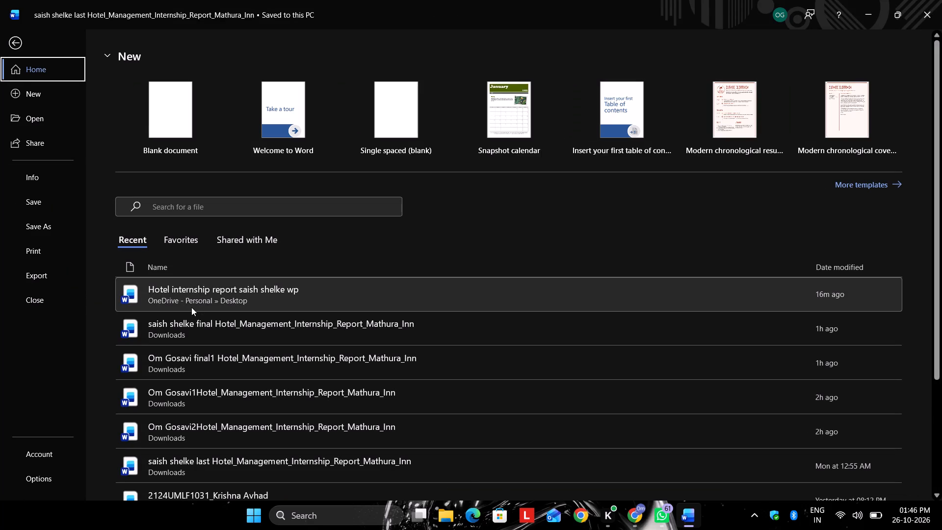
click(10, 39)
click(22, 35)
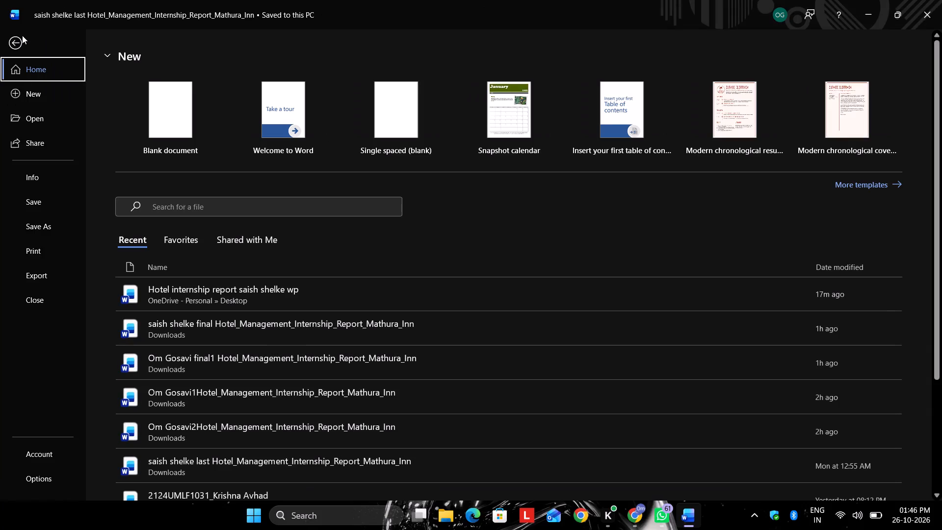
click(44, 221)
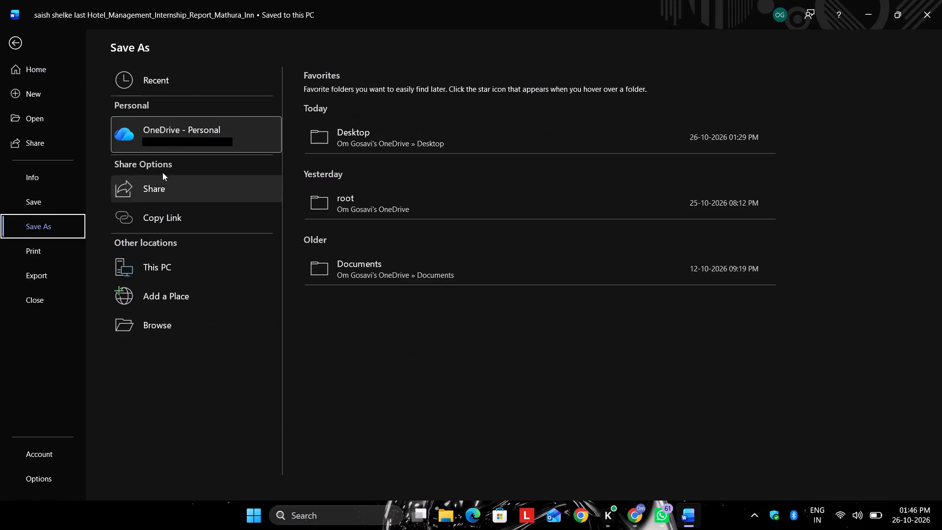
click(182, 260)
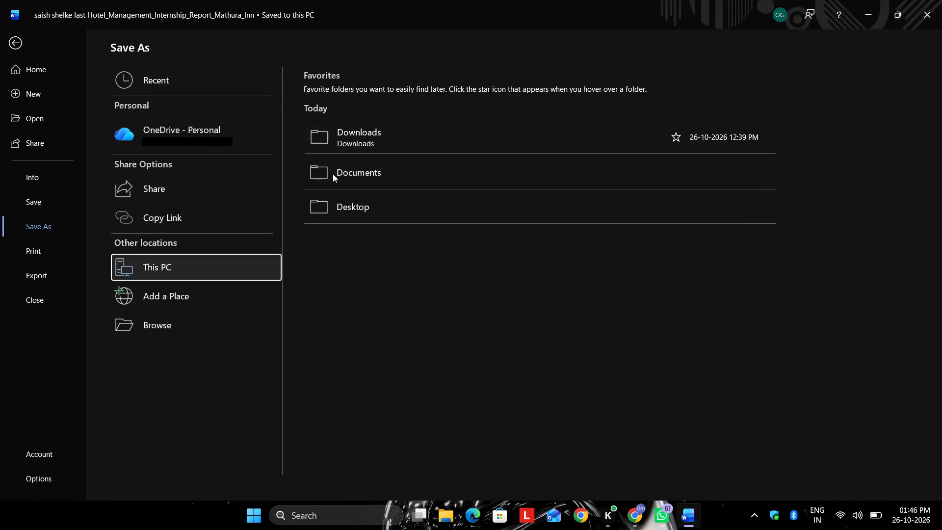
click(345, 210)
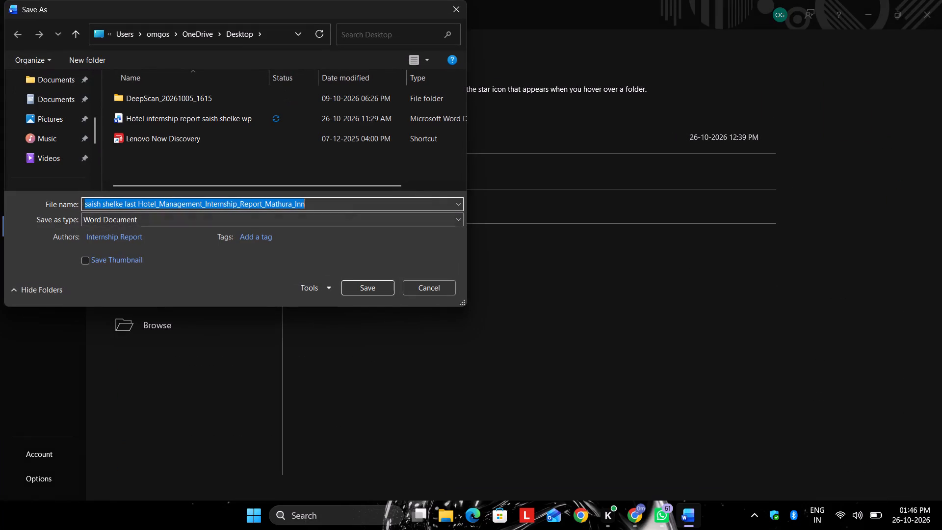
click(337, 203)
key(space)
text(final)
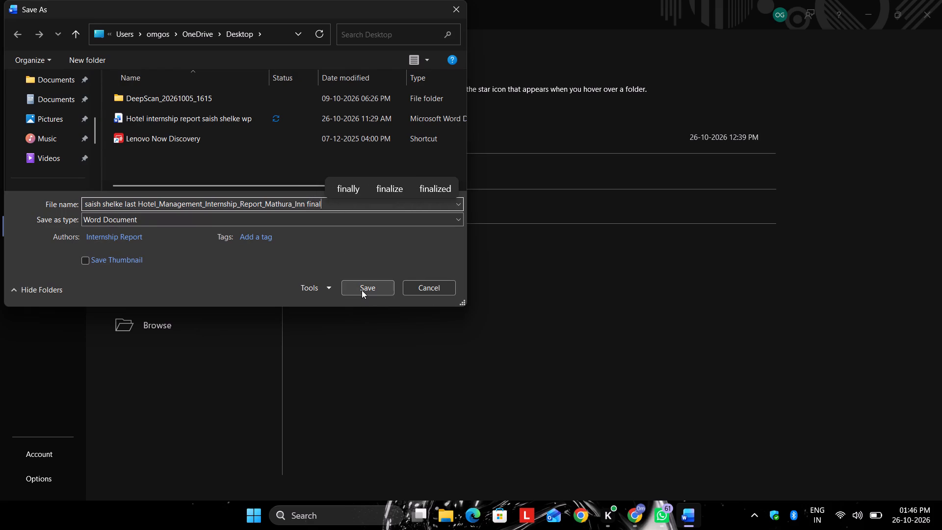
click(362, 290)
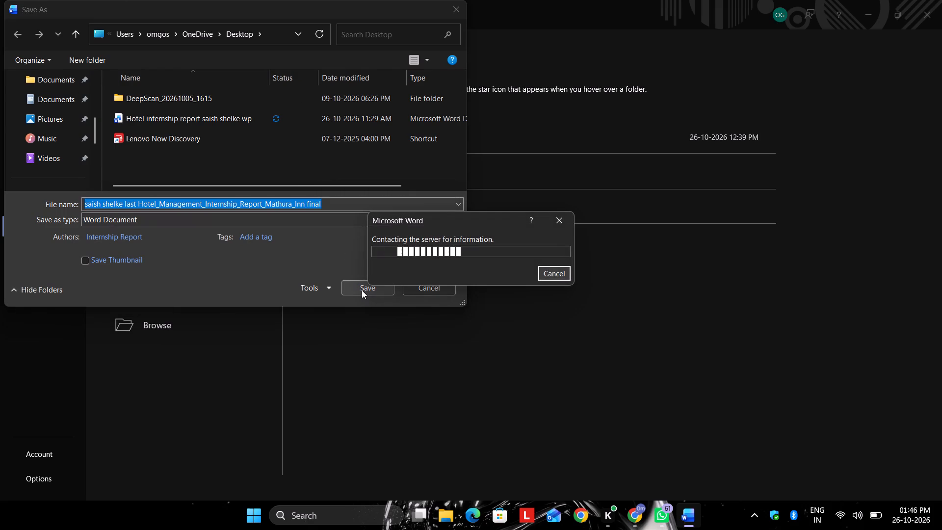